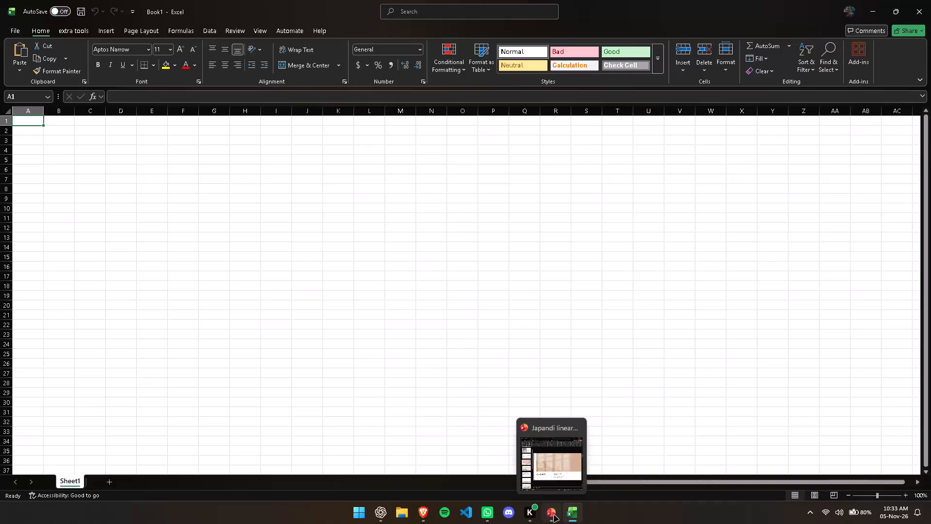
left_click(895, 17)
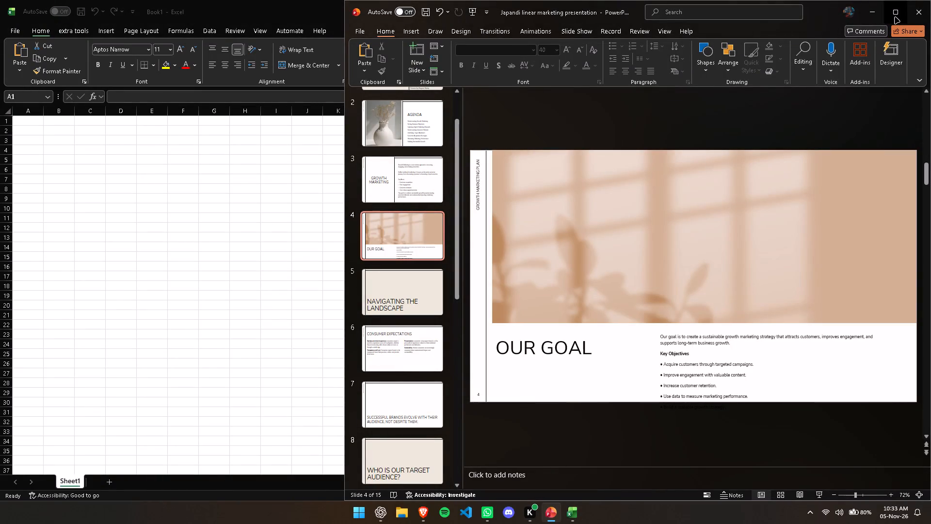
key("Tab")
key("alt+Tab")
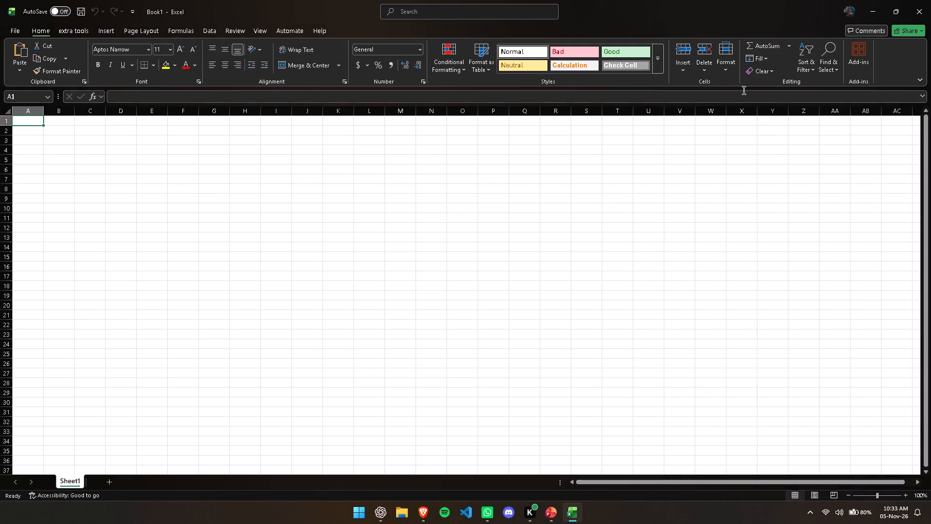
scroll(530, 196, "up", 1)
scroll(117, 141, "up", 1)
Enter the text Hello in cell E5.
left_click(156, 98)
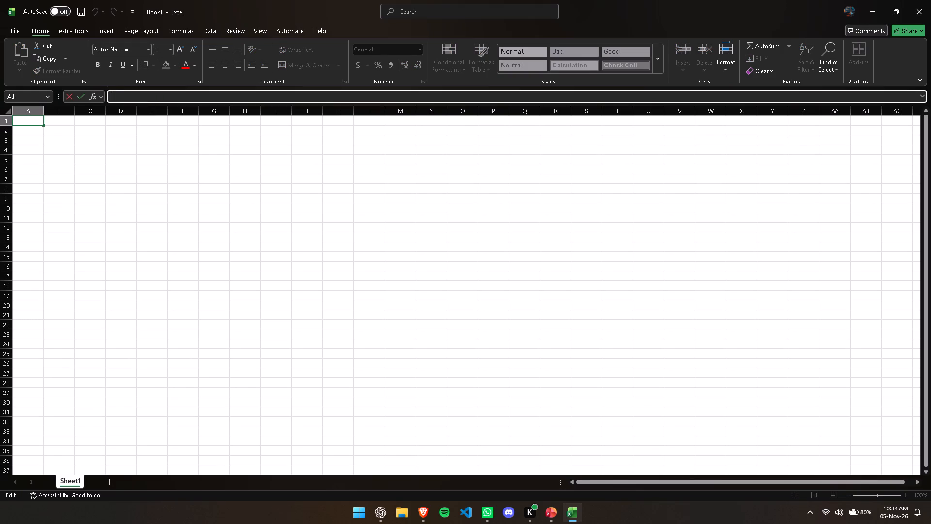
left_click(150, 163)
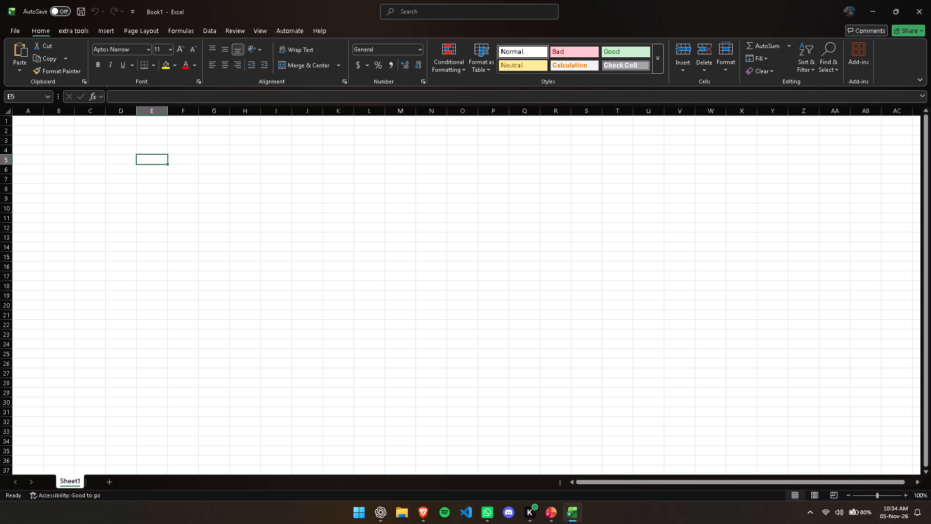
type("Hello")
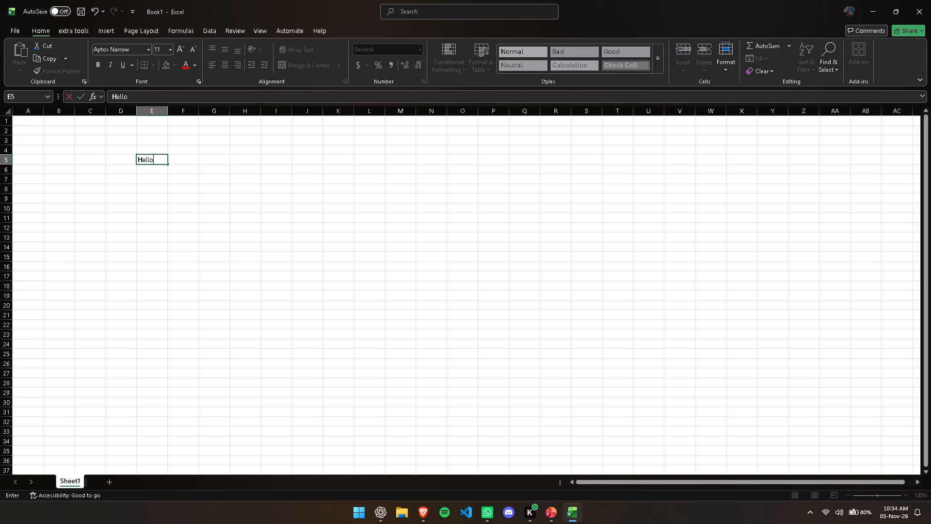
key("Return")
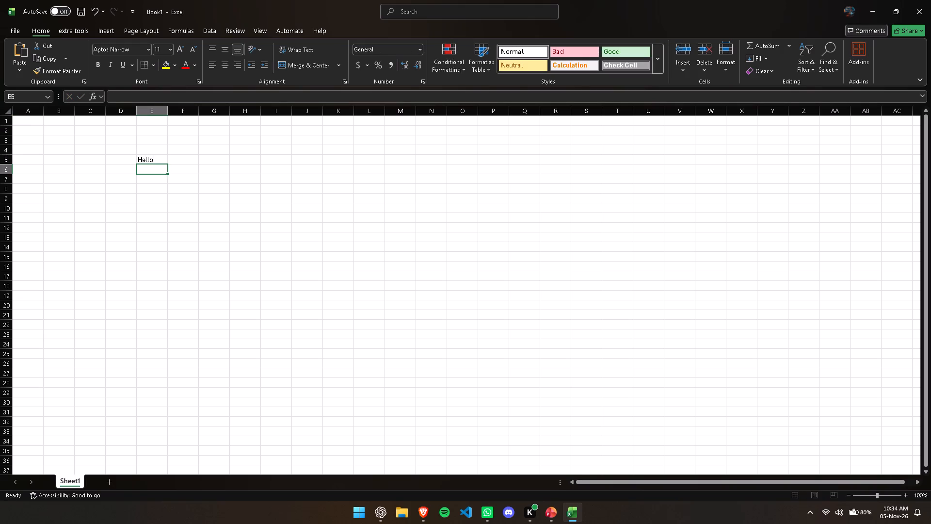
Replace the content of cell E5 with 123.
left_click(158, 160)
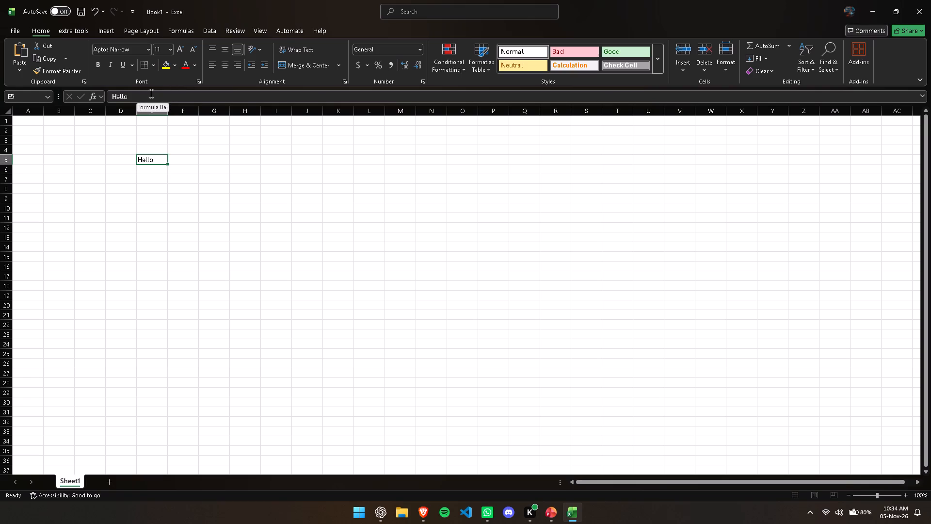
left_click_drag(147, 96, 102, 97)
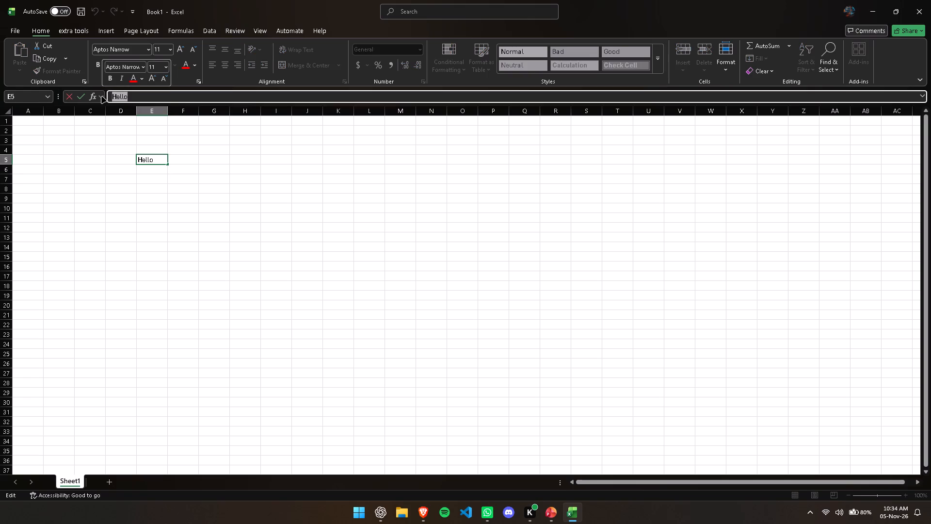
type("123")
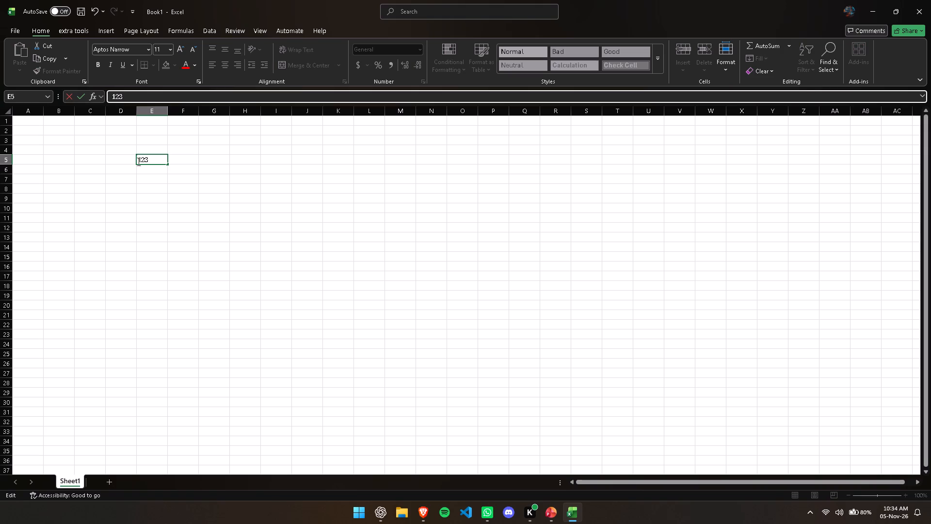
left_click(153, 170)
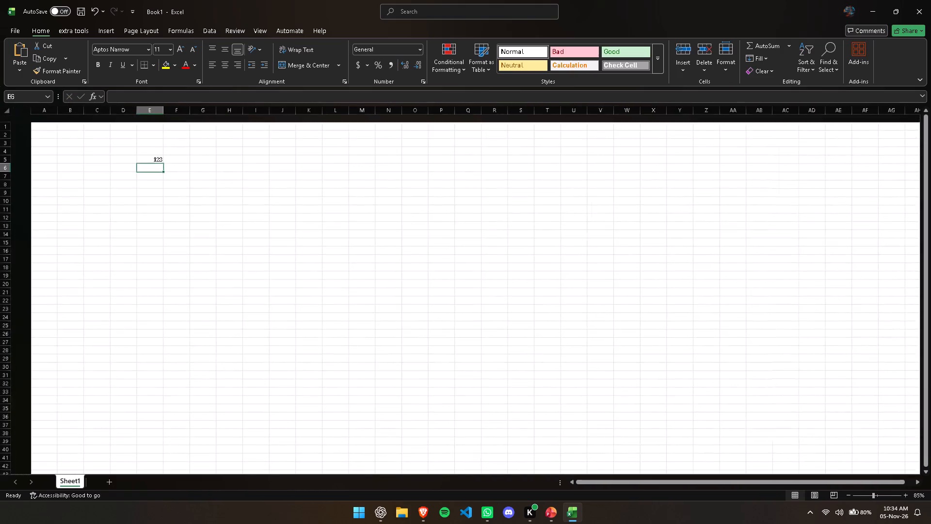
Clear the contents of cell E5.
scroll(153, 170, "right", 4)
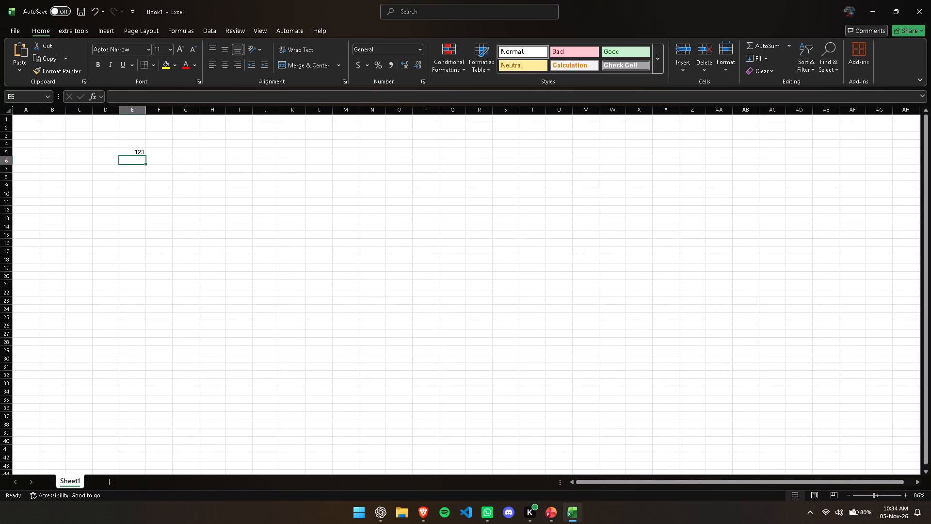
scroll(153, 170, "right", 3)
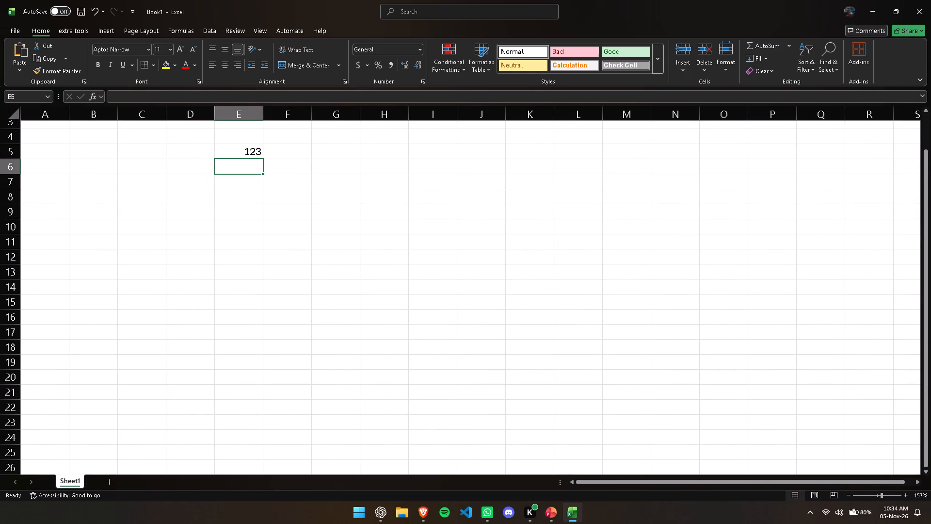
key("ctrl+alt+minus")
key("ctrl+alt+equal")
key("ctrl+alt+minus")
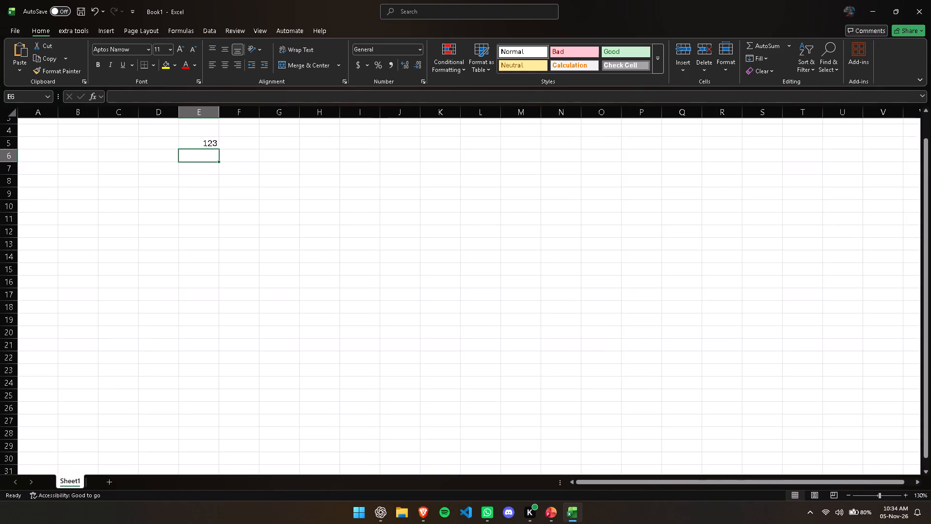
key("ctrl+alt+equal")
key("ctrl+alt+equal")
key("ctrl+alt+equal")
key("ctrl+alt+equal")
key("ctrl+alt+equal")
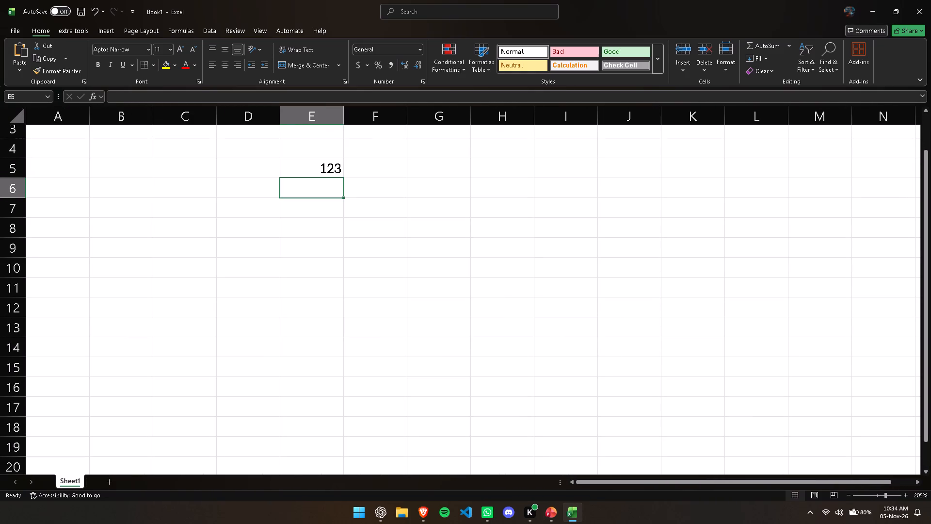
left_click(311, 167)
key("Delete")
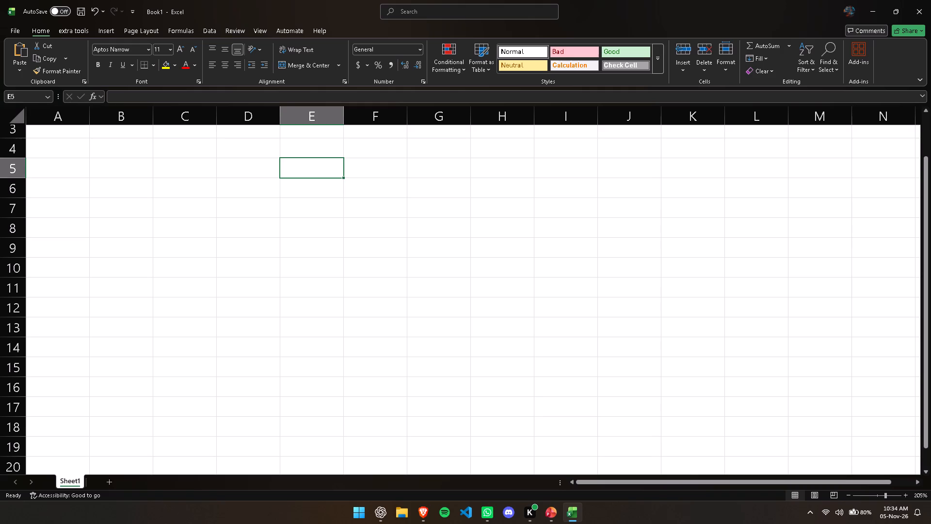
Enter the row labels "Total revenue", "cost of goods sold" and "Grass profit" in cells A1 to A3.
left_click(134, 168)
left_click(67, 151)
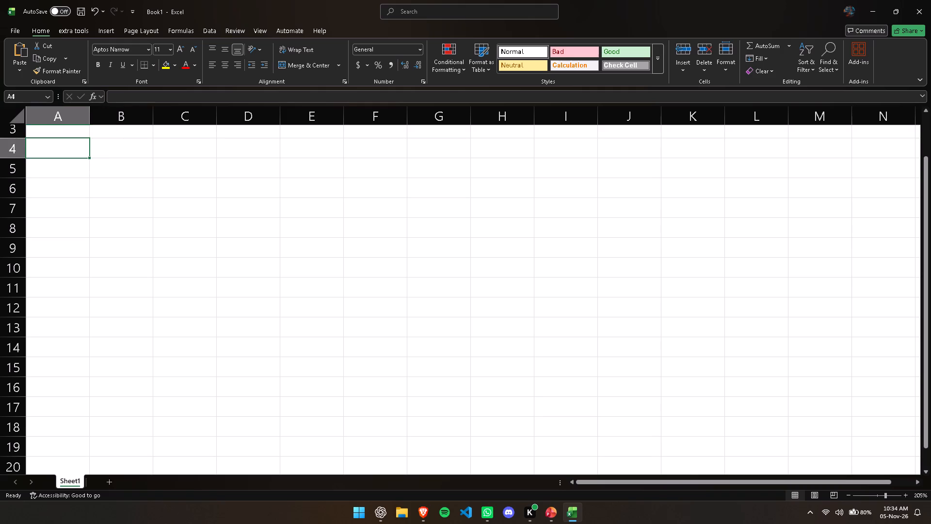
scroll(67, 151, "up", 3)
left_click(68, 135)
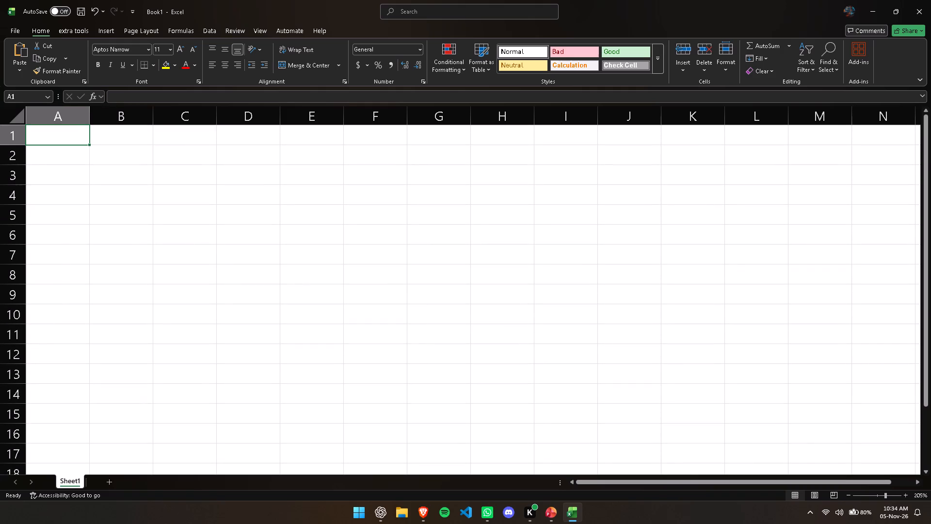
type("Total")
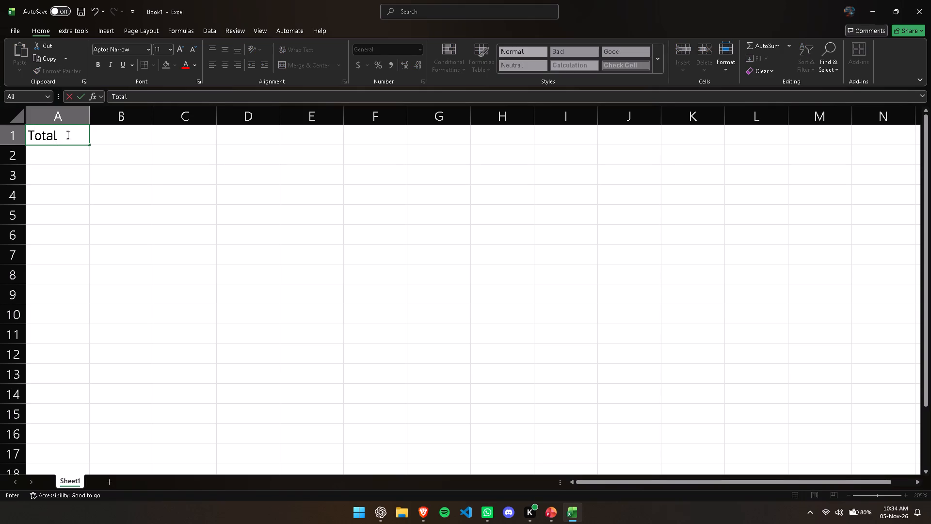
key("space")
type("revenue")
key("Return")
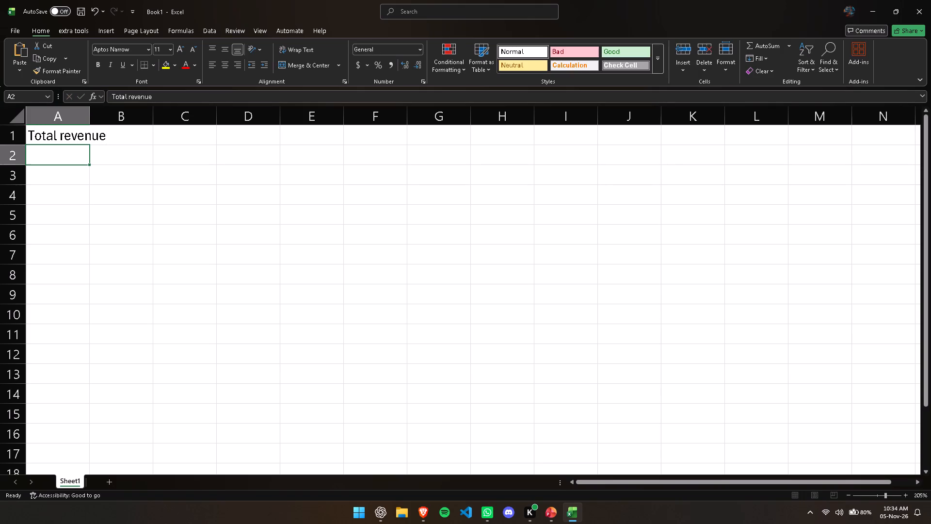
type("cost of goods sold")
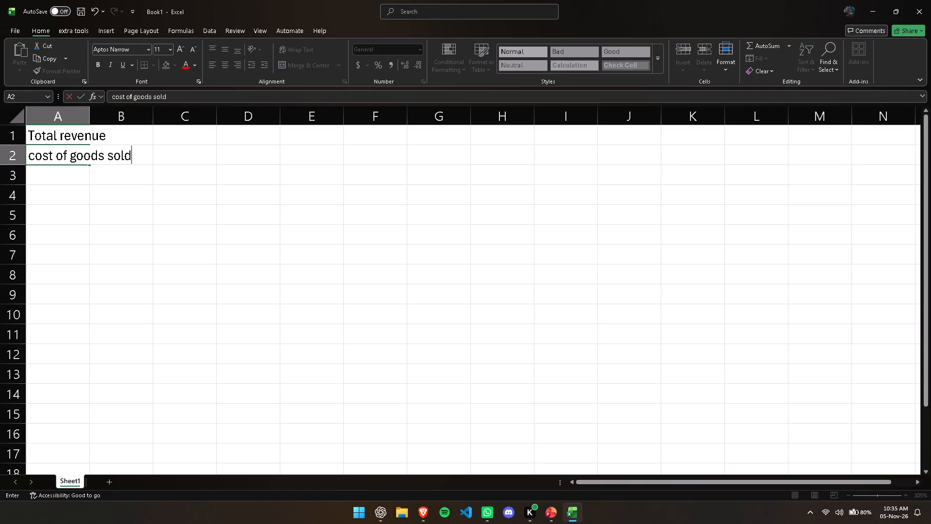
key("Return")
type("Grass profit")
key("Return")
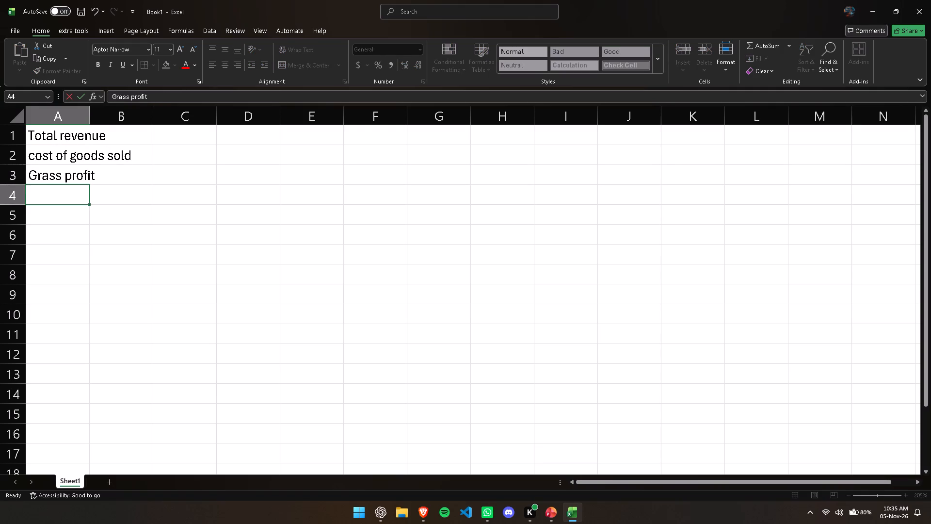
Enter the labels "Selling, general & aministrative" in cell A4 and "Depreciation & Amortization" in cell A5.
type("Selling")
type(", general &")
key("space")
type("aministrative")
key("Return")
type("Depreciation & Amortization")
key("Return")
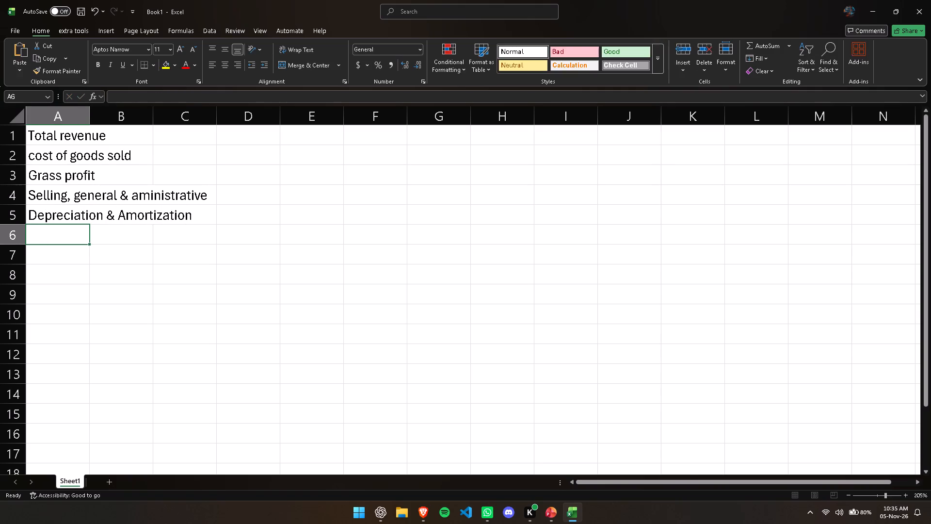
Enter the labels "Operating income" in cell A6 and "Interest expense" in cell A7.
type("Operating income")
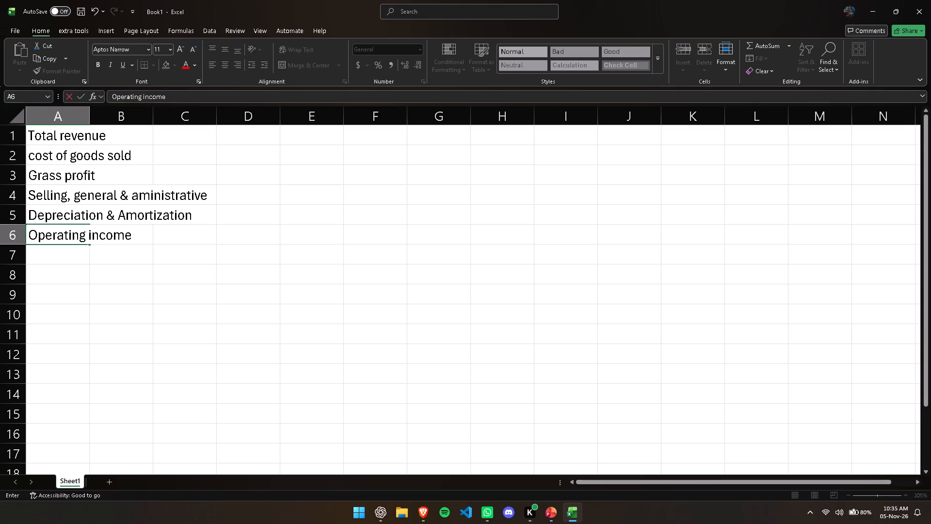
key("space")
key("Return")
type("Inte")
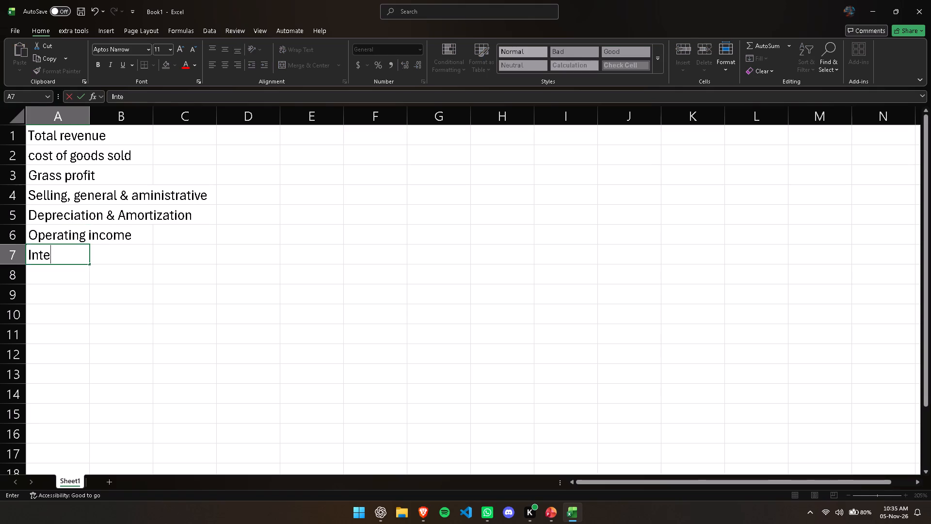
type("re")
key("ctrl+BackSpace")
type("st")
key("space")
type("expense")
key("space")
key("Return")
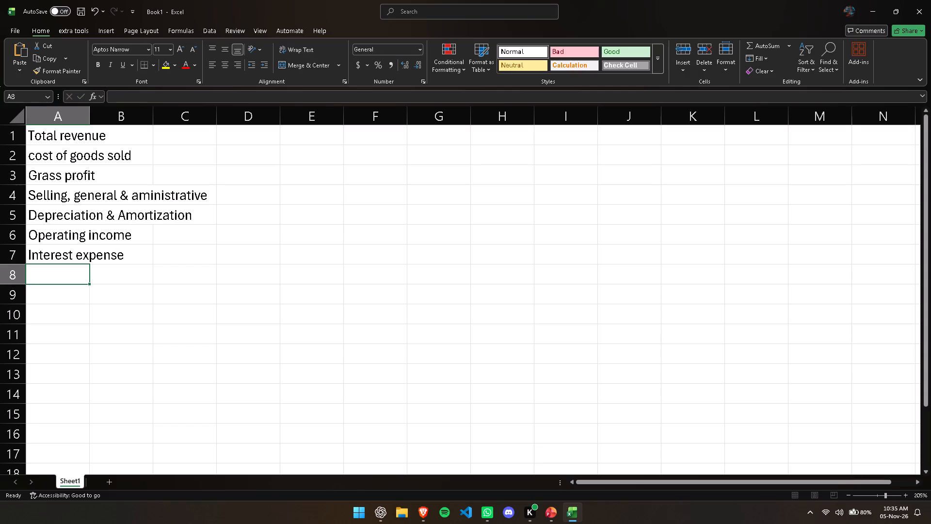
Enter the labels "Pretax income", "Taxes" and "Net income" in cells A8 to A10.
type("Pretax income")
key("Return")
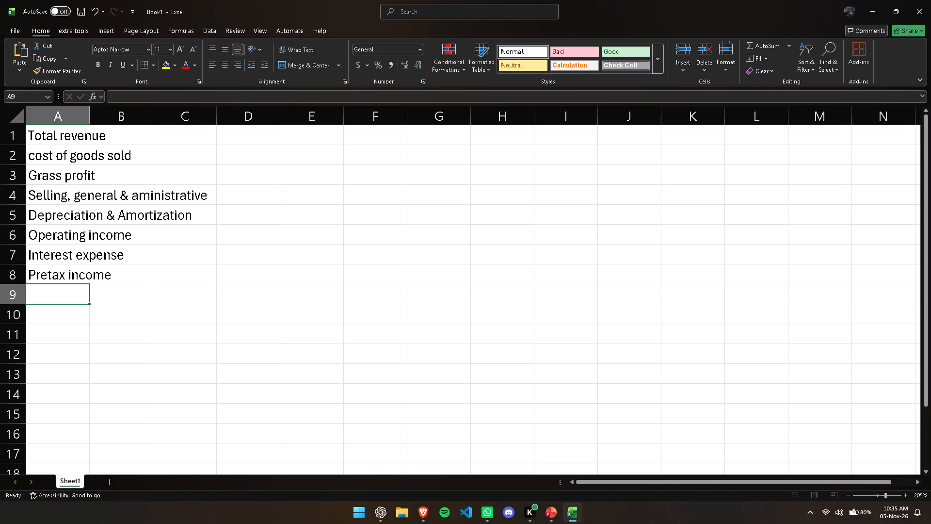
type("Taxw")
key("BackSpace")
type("es")
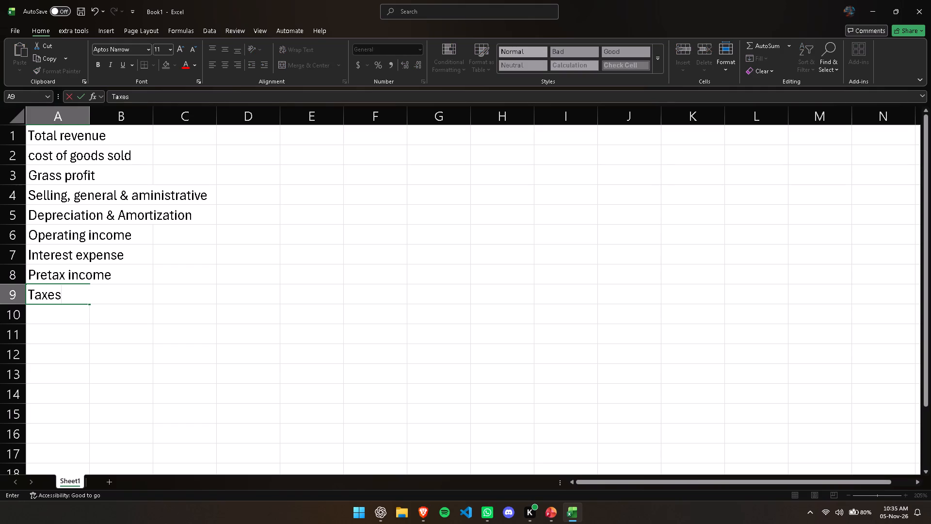
key("Return")
type("Nett")
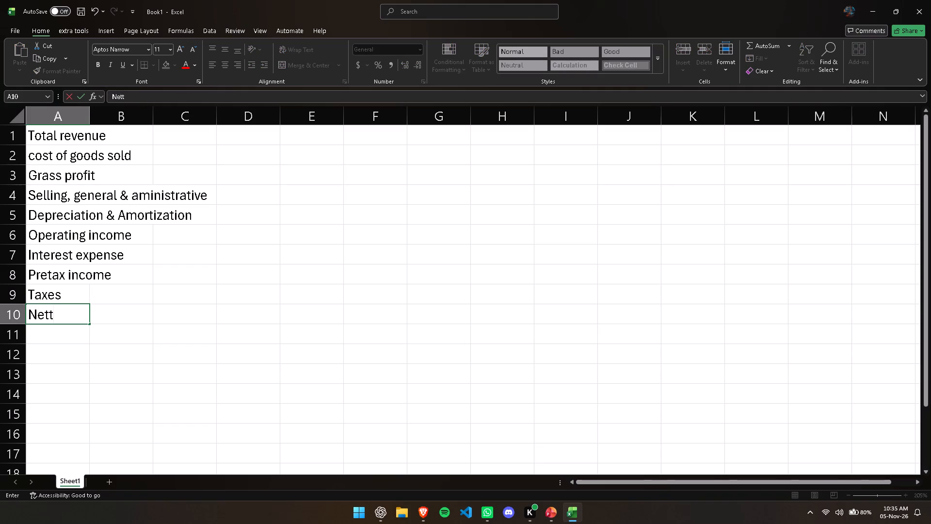
key("BackSpace")
key("space")
type("income")
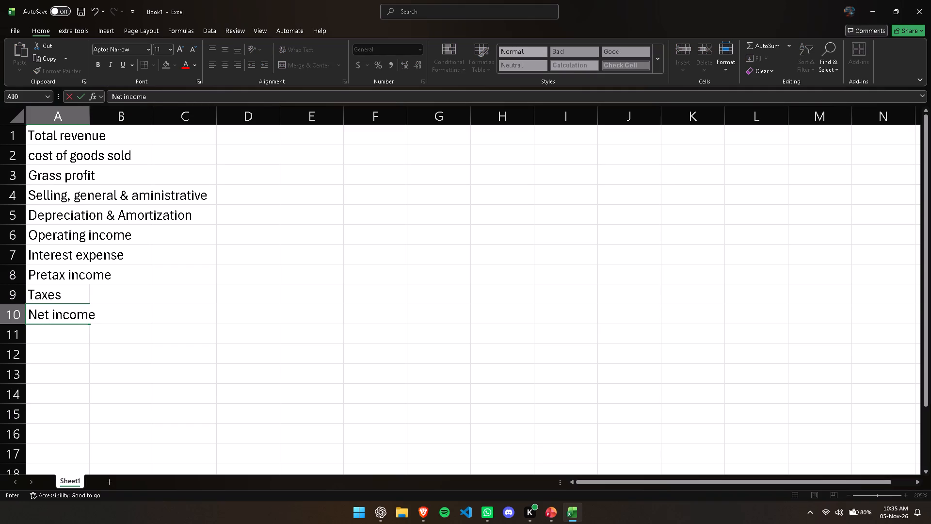
Auto-fit the width of column A to its longest label.
double_click(89, 119)
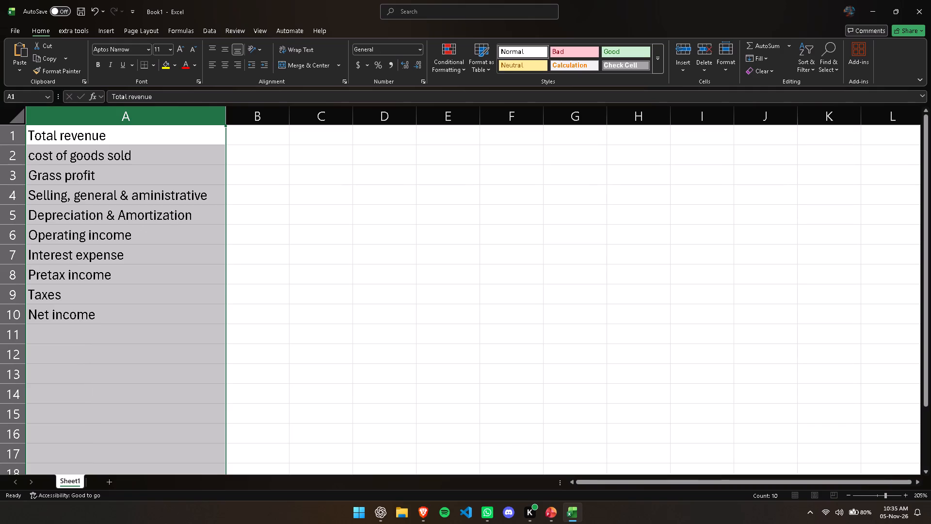
Enter the total revenue figures 5254 in cell B1 and 5525 in cell C1.
left_click(243, 139)
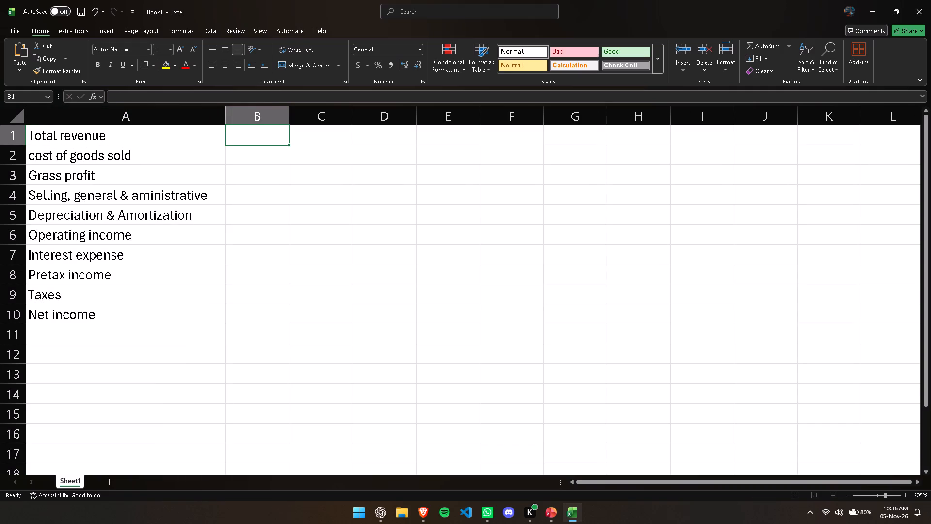
left_click(243, 139)
double_click(243, 139)
type("42")
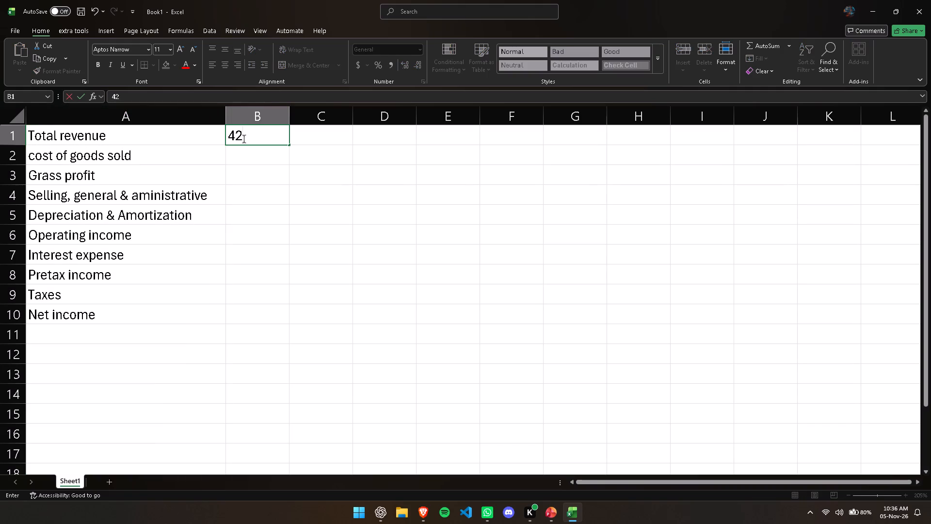
key("BackSpace")
key("BackSpace")
type("52")
type("54")
key("Tab")
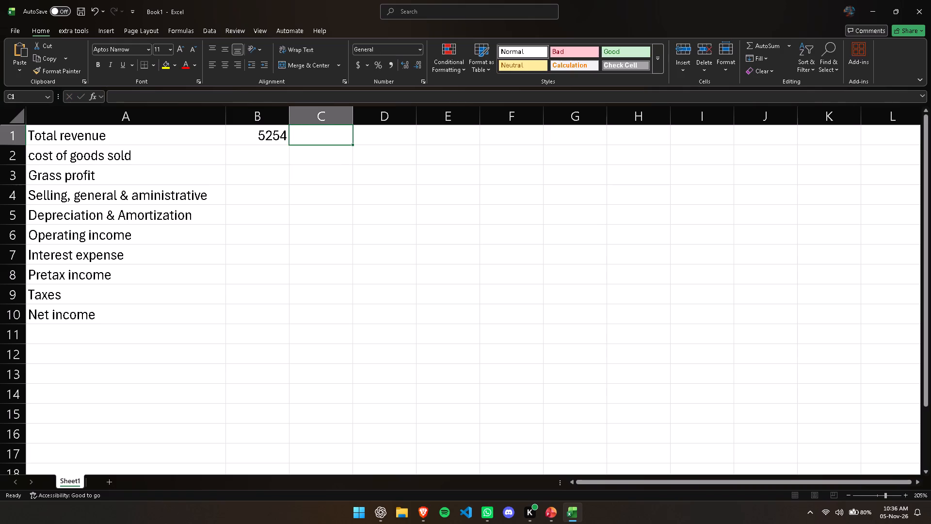
type("552")
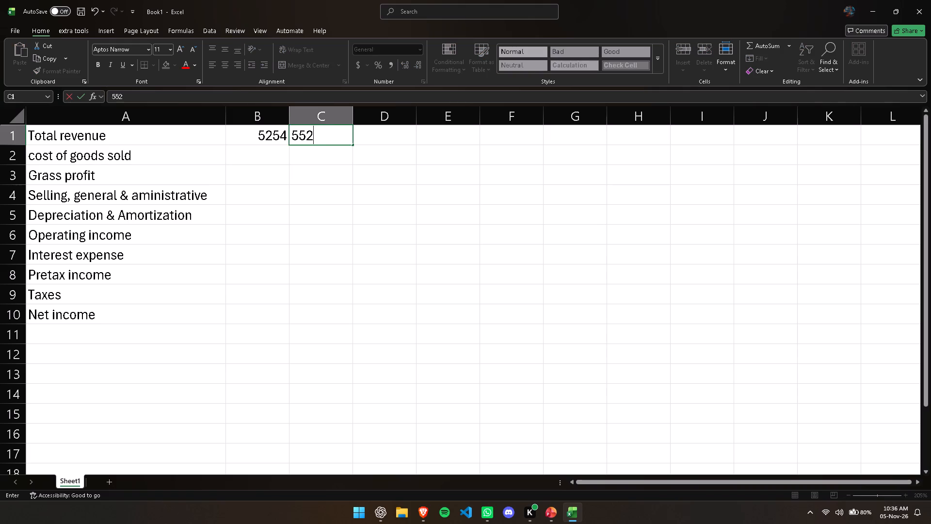
key("5")
key("Tab")
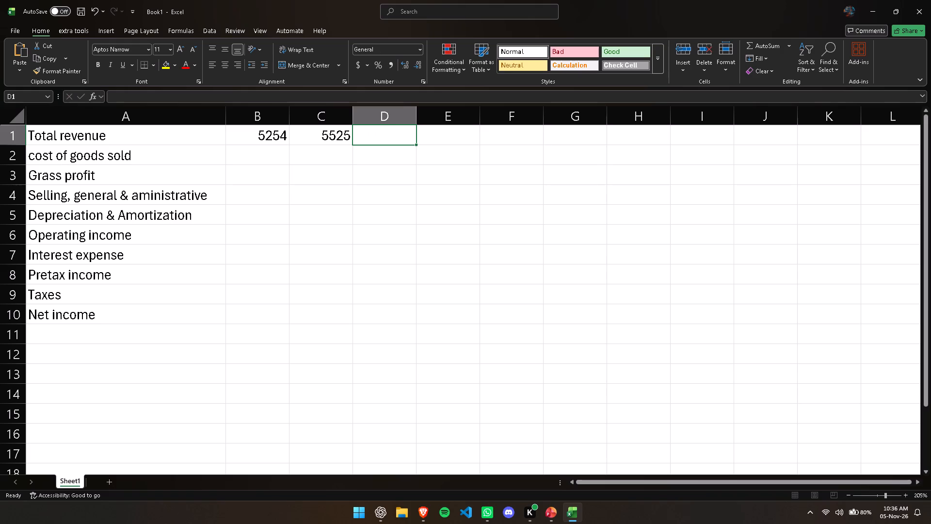
Enter the total revenue figures 6278, 7219.7 and 9783 in cells D1 to F1.
type("62")
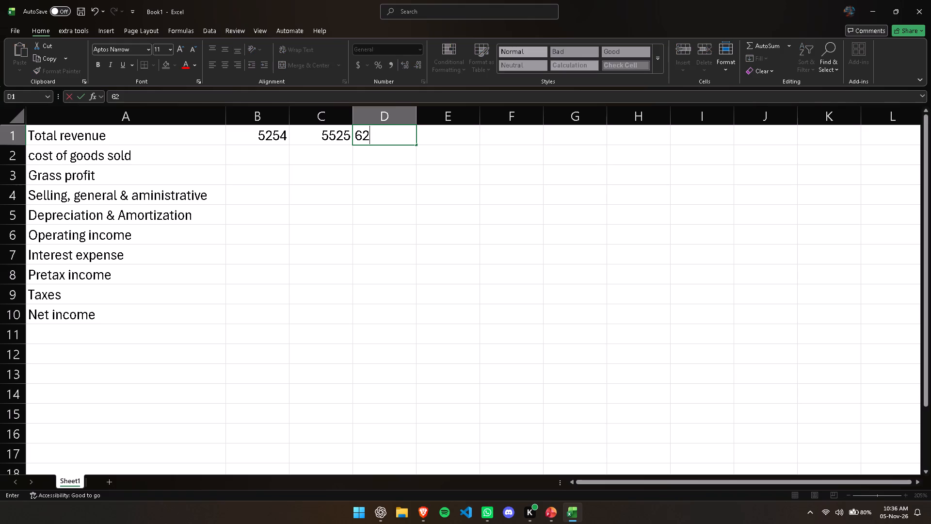
type("78")
key("Tab")
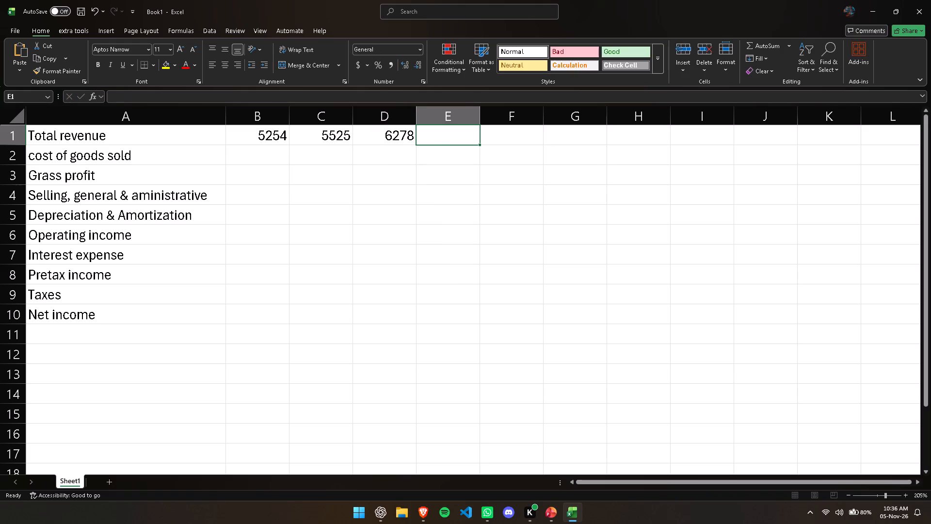
type("7219")
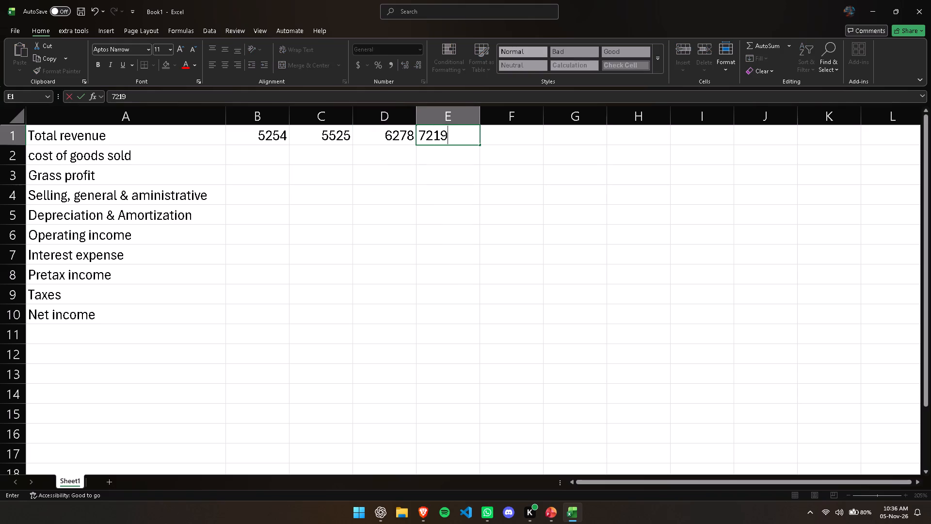
type(".7")
key("Tab")
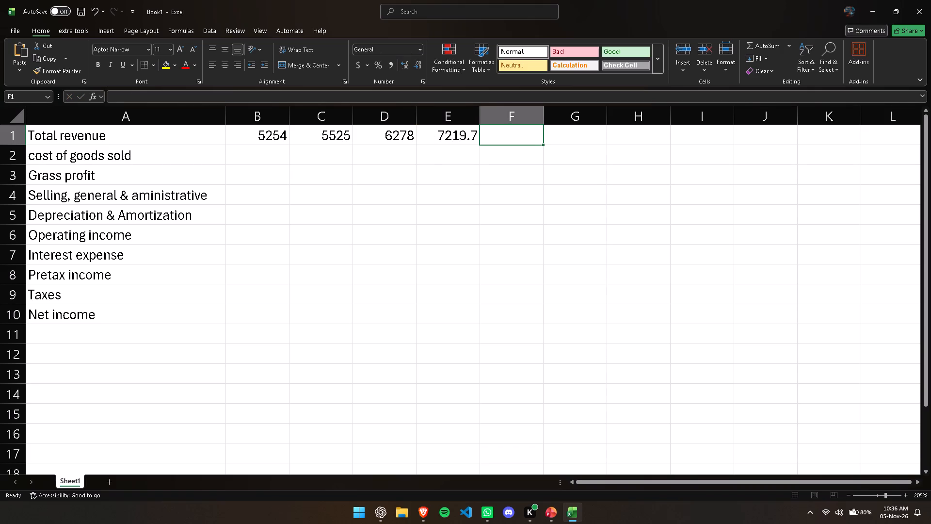
type("97")
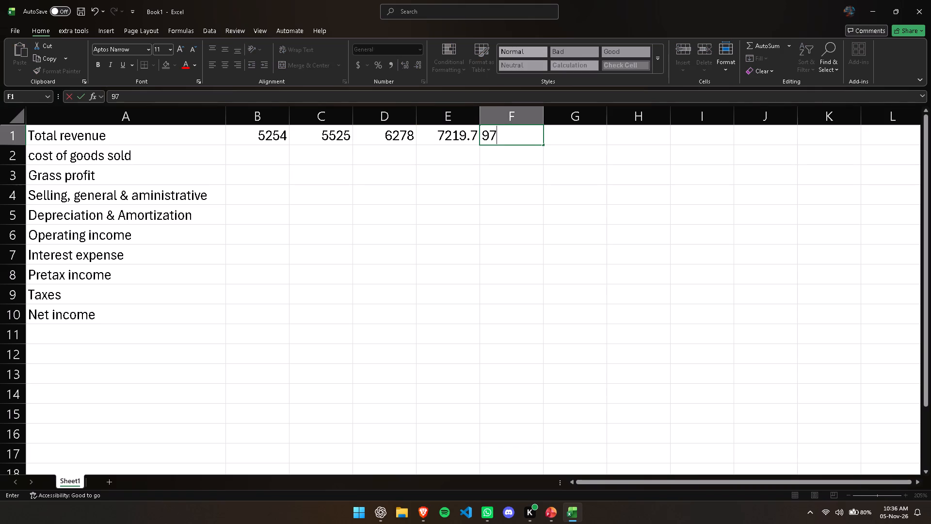
type("83")
key("Return")
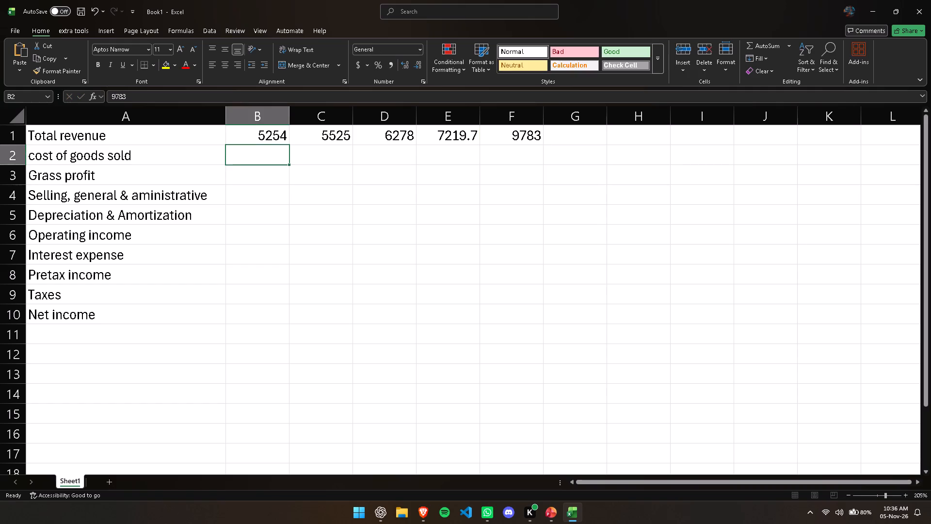
Enter the cost of goods sold figures 2850 in cell B2 and 2869 in cell C2.
type("28")
type("50")
key("Tab")
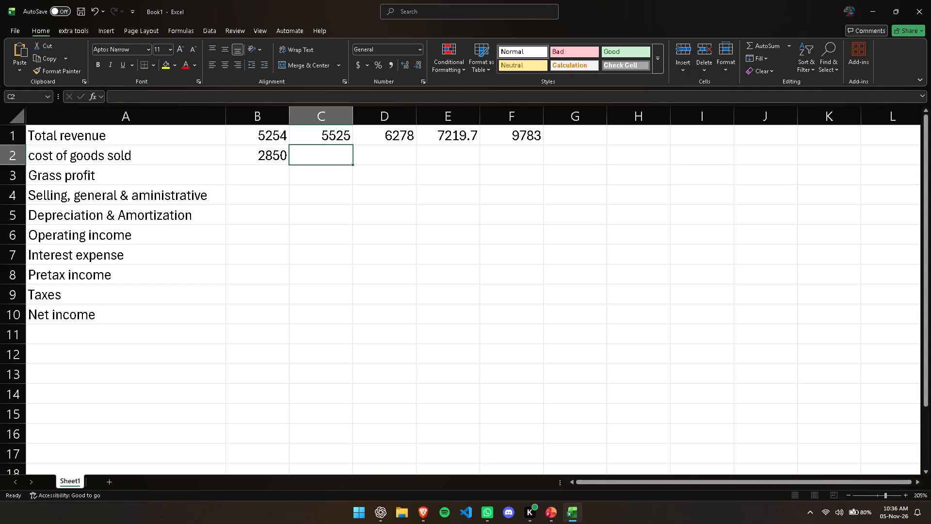
type("28")
type("69")
key("Tab")
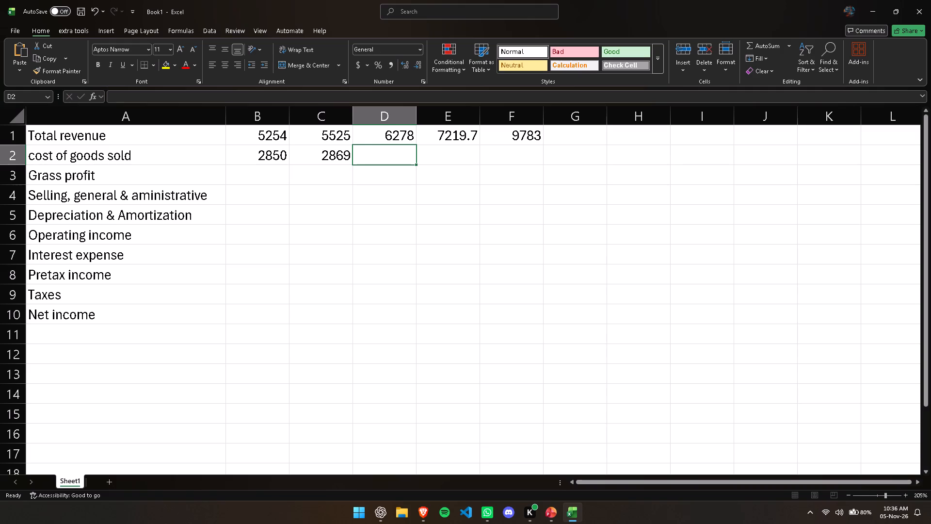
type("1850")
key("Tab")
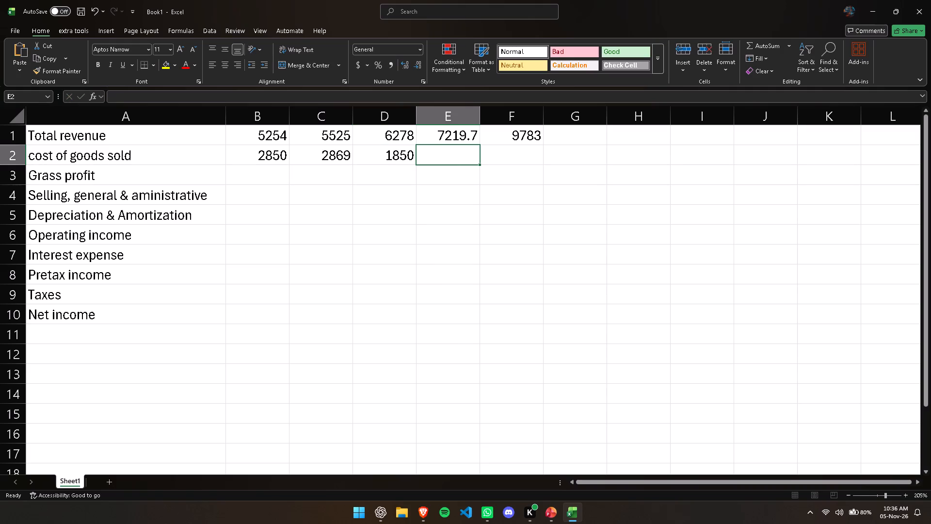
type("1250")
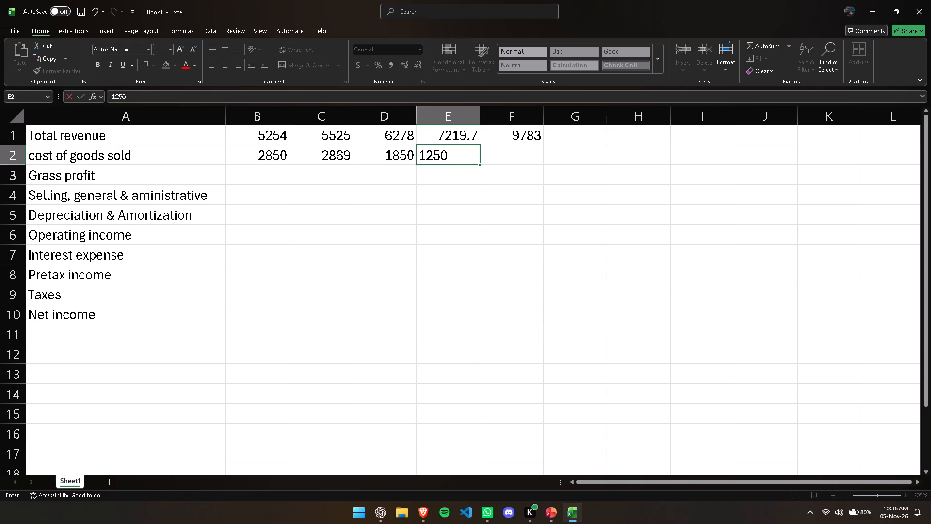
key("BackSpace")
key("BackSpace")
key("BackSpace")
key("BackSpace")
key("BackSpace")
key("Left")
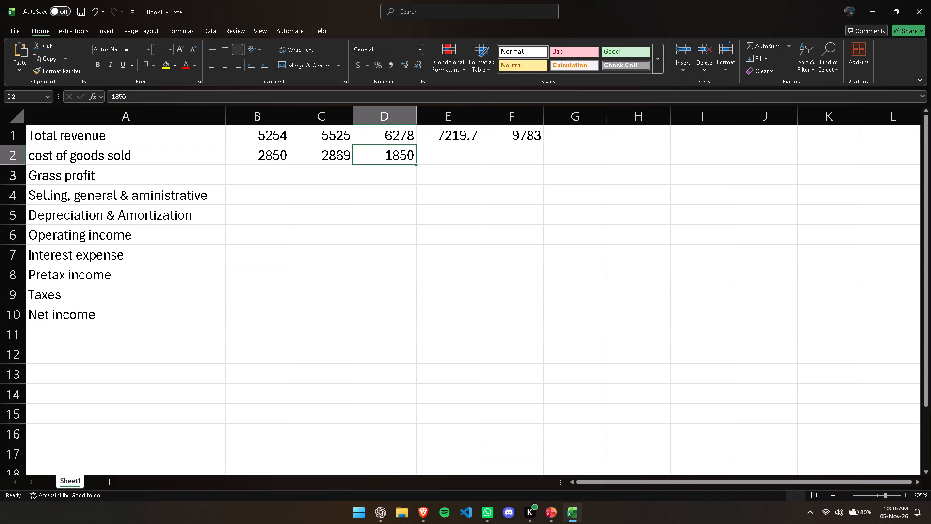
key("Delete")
Enter the cost of goods sold figures 2998, 1850 and 1250 in cells D2 to F2.
type("2998")
key("Tab")
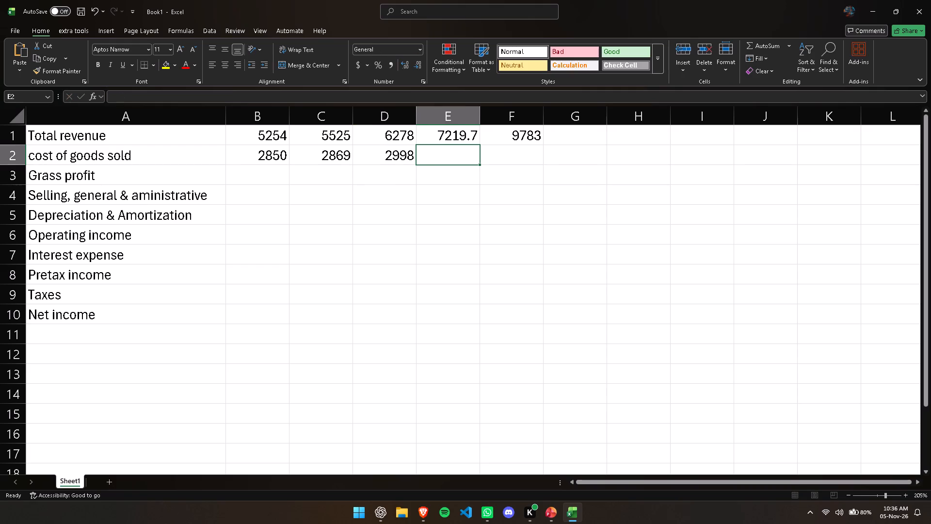
type("1850")
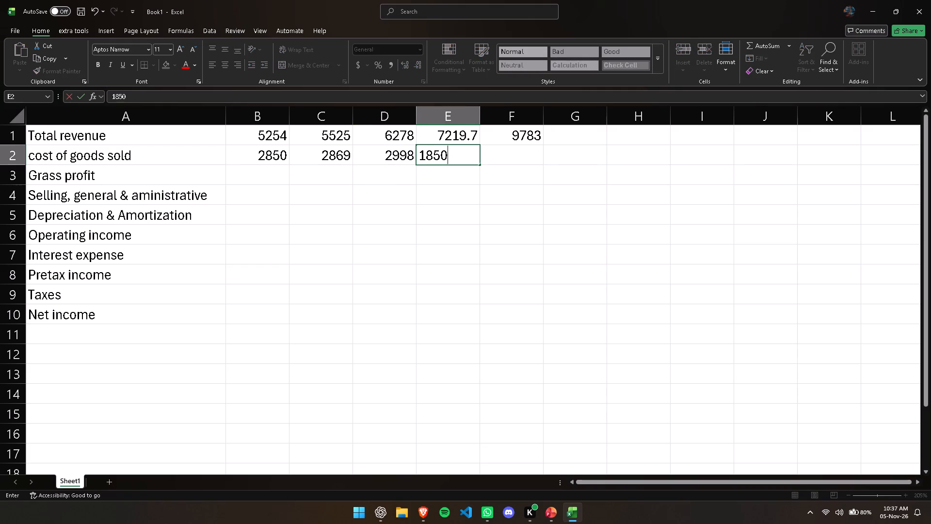
key("Tab")
type("12")
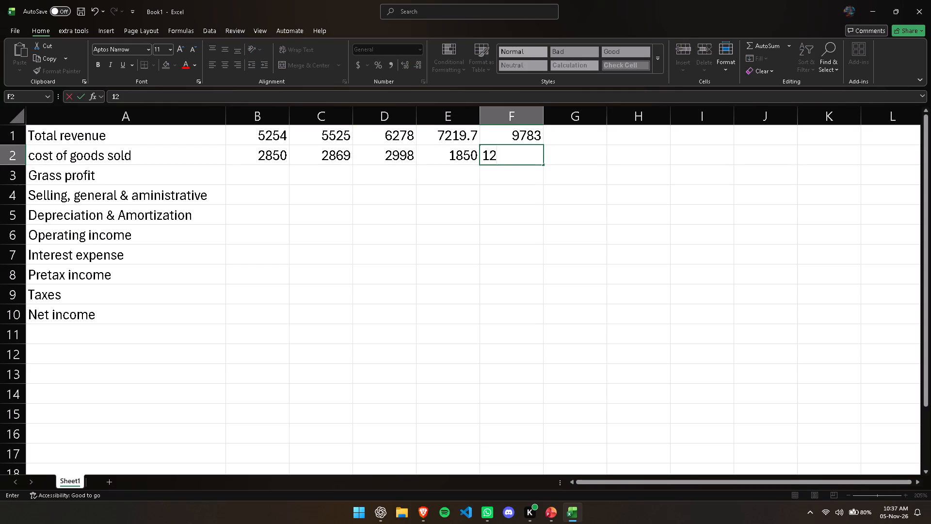
key("6")
key("BackSpace")
type("50")
key("Return")
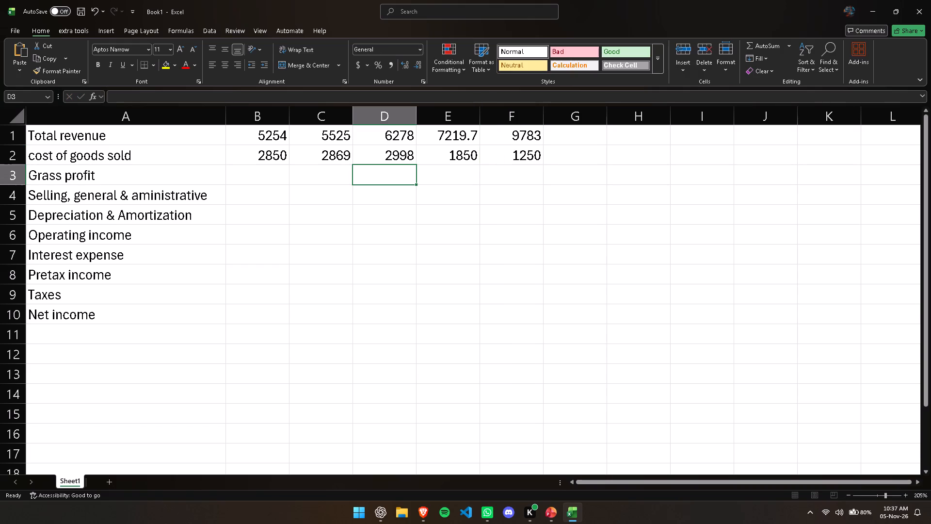
Enter the selling, general and administrative figures 1065, 1125 and 1348 in cells B4 to D4.
key("Left")
key("Left")
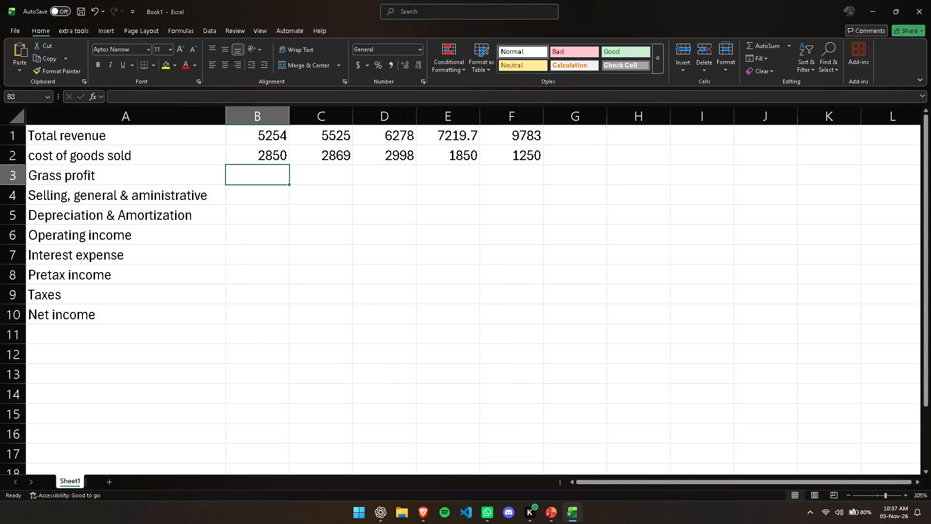
key("Return")
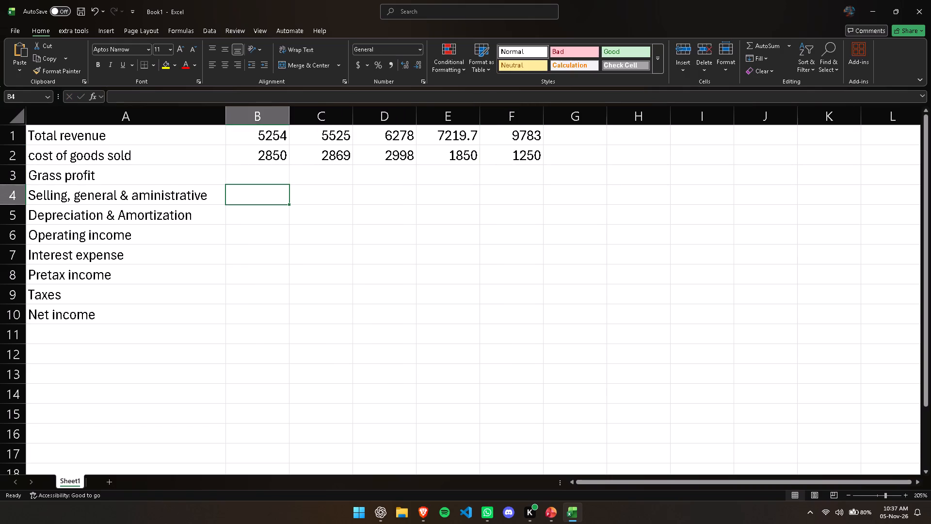
type("10")
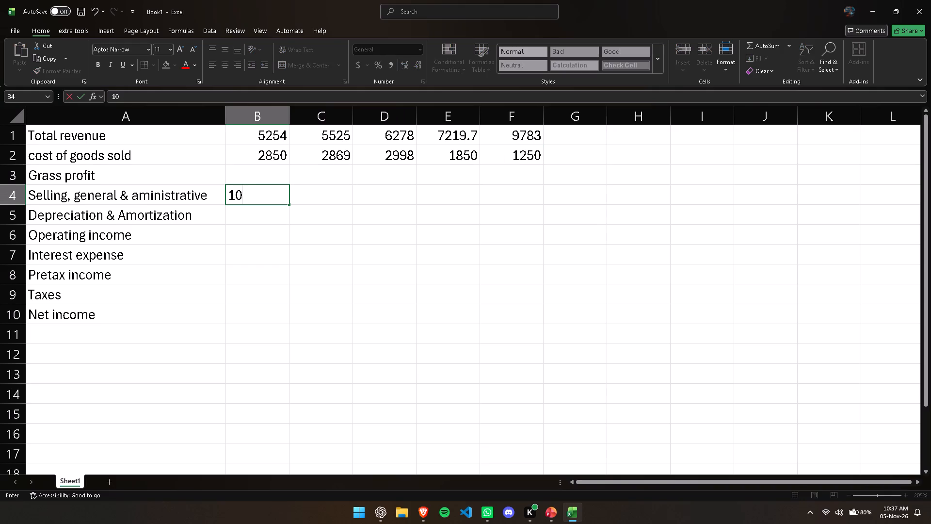
type("65")
key("Tab")
type("1125")
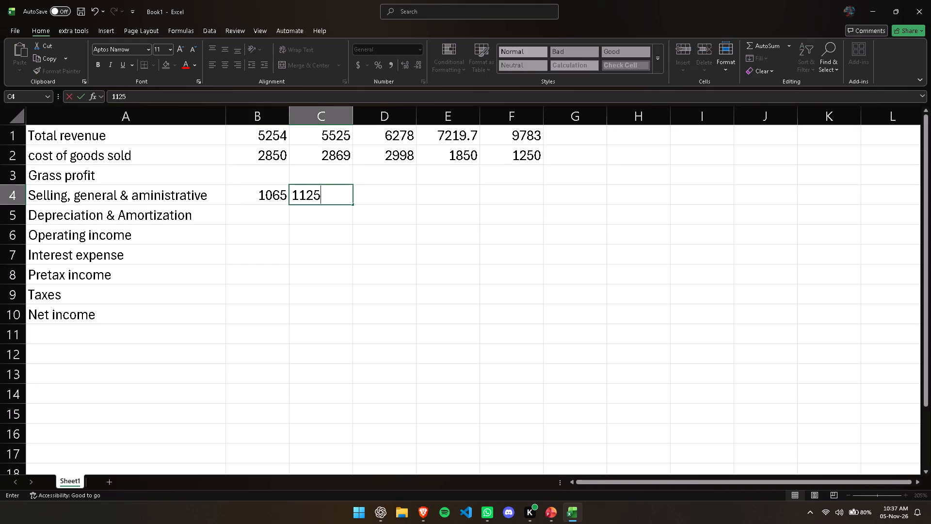
key("Tab")
type("12")
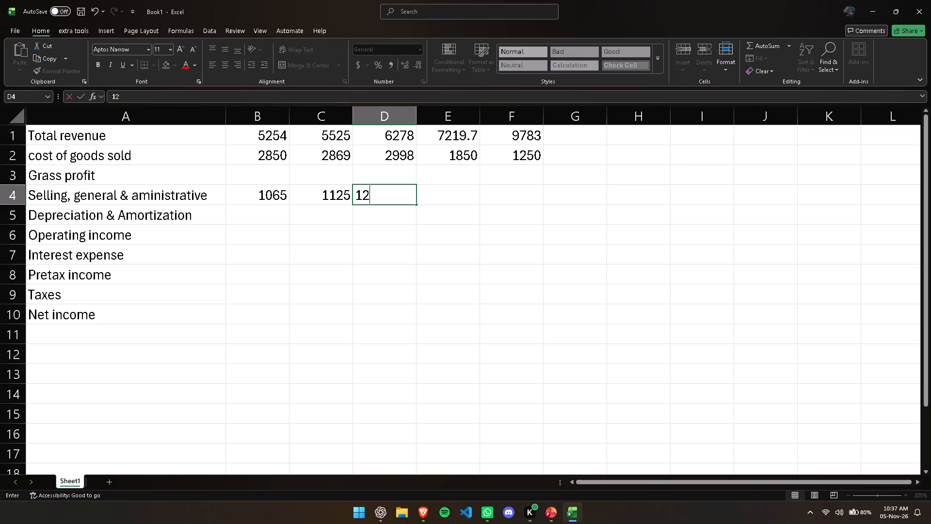
key("BackSpace")
type("348")
key("Tab")
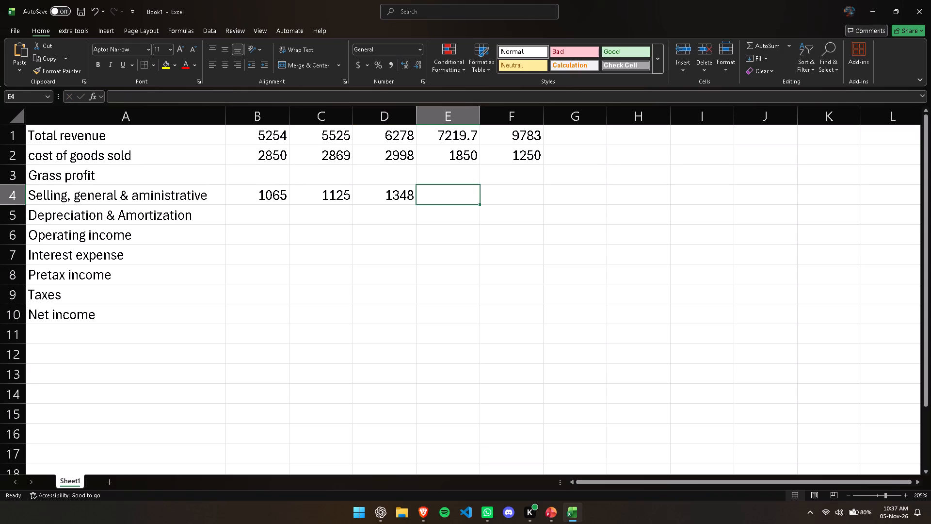
Enter the selling, general and administrative figures 1550.2 in cell E4 and 1551.2 in cell F4.
type("155")
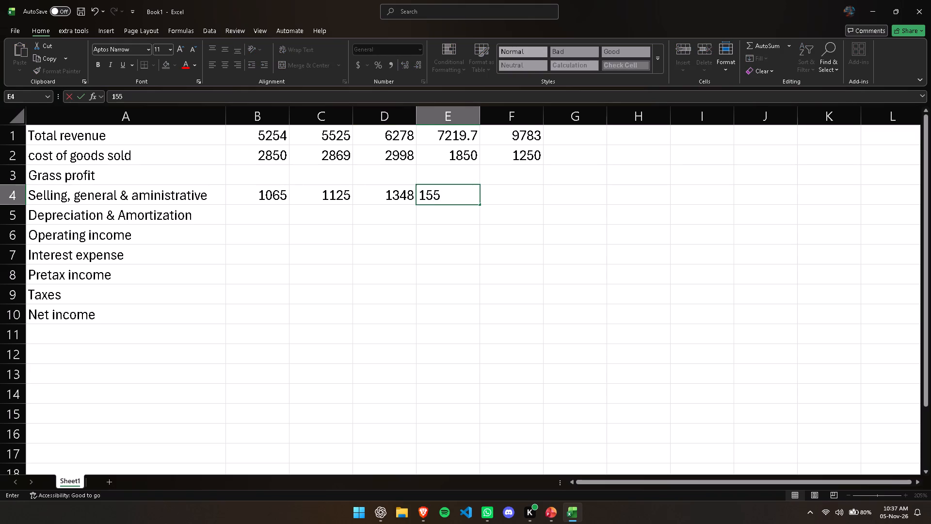
type("0.2")
key("Tab")
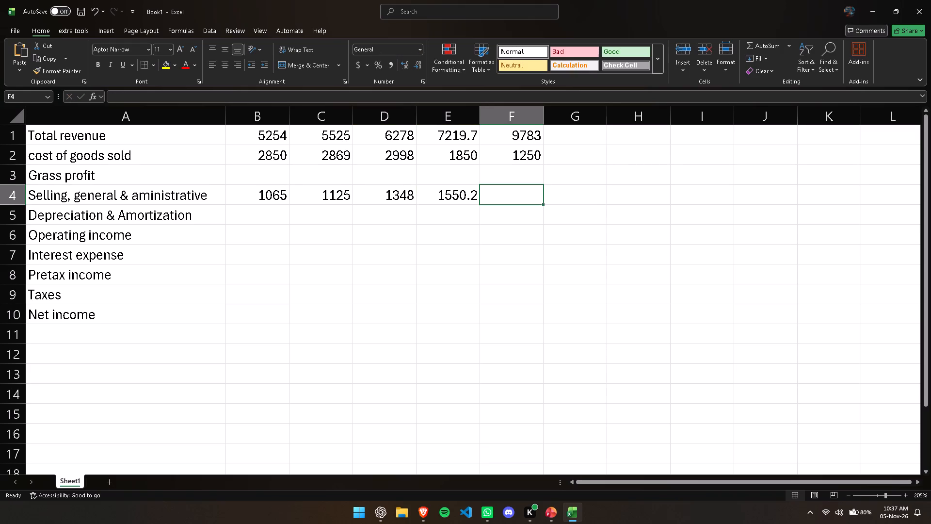
key("1")
type("551.2")
key("Return")
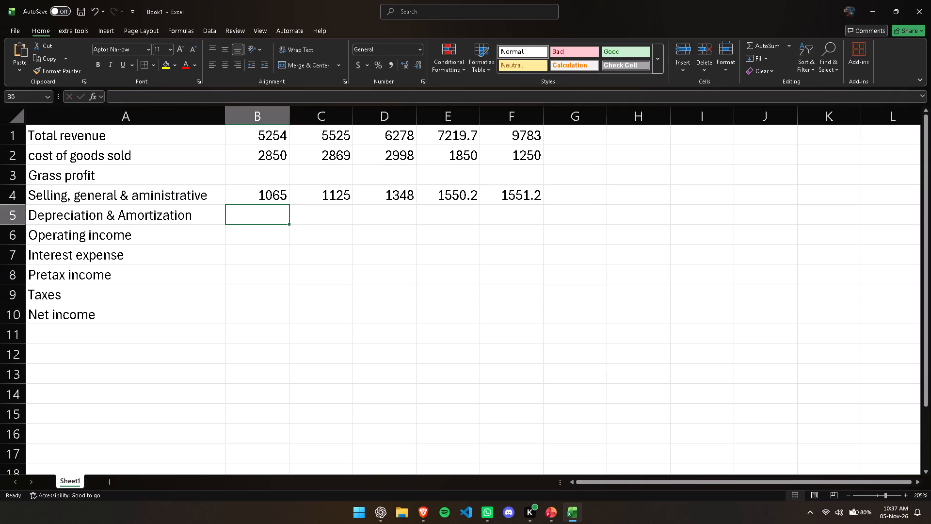
Enter the depreciation and amortization figure 240 in both cells B5 and C5.
key("2")
type("50")
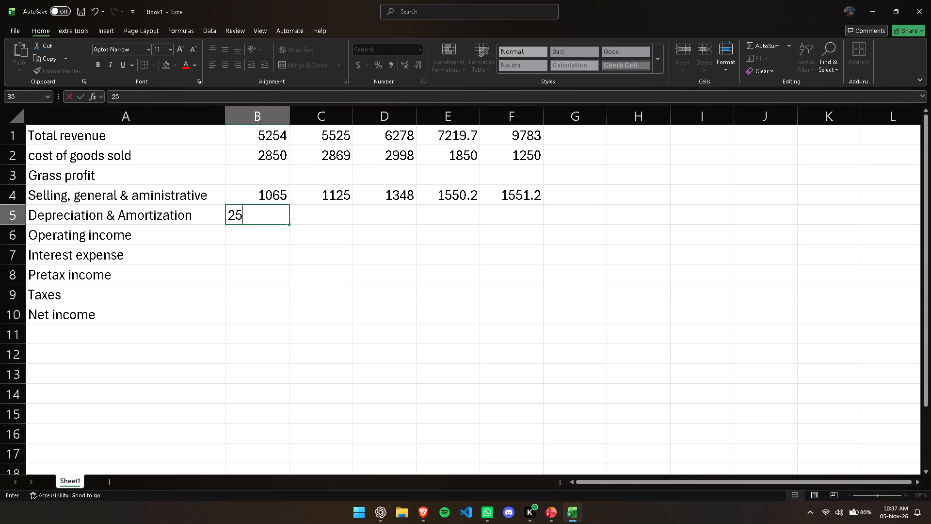
key("BackSpace")
key("BackSpace")
type("40")
key("Tab")
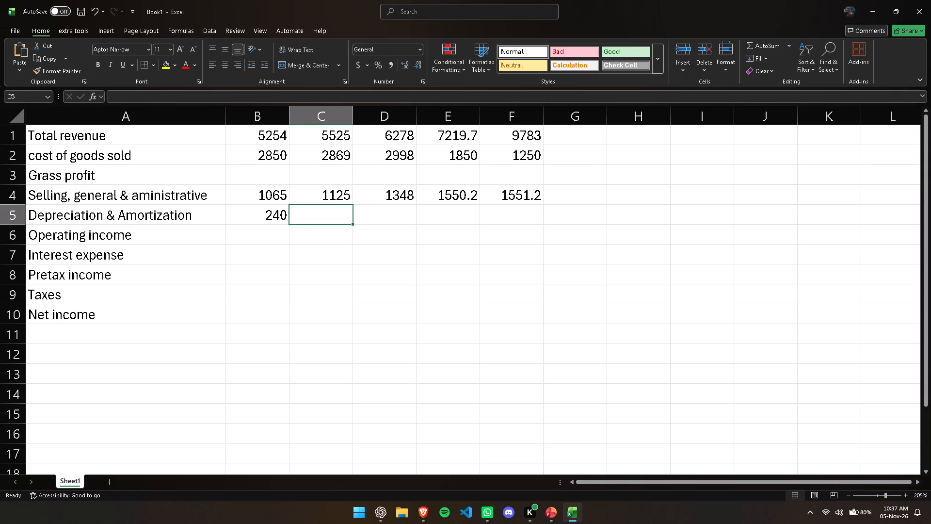
key("2")
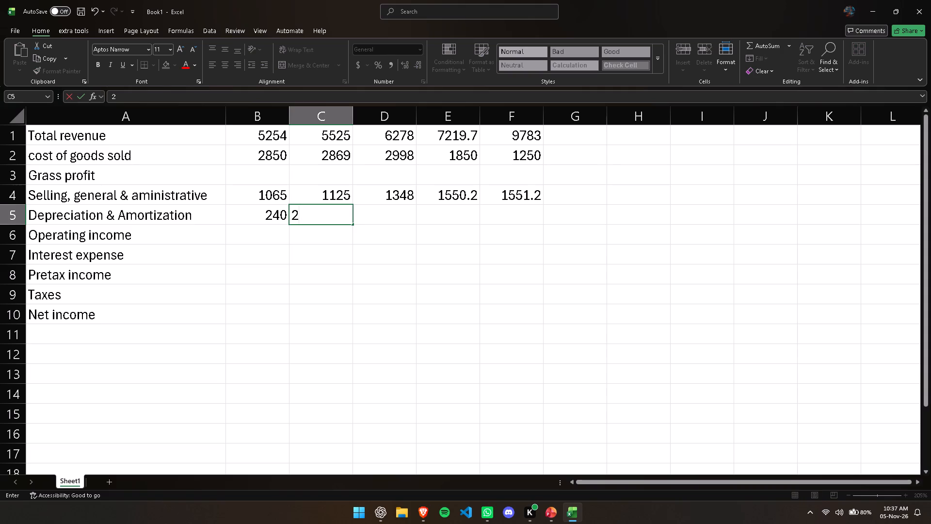
type("40")
key("Tab")
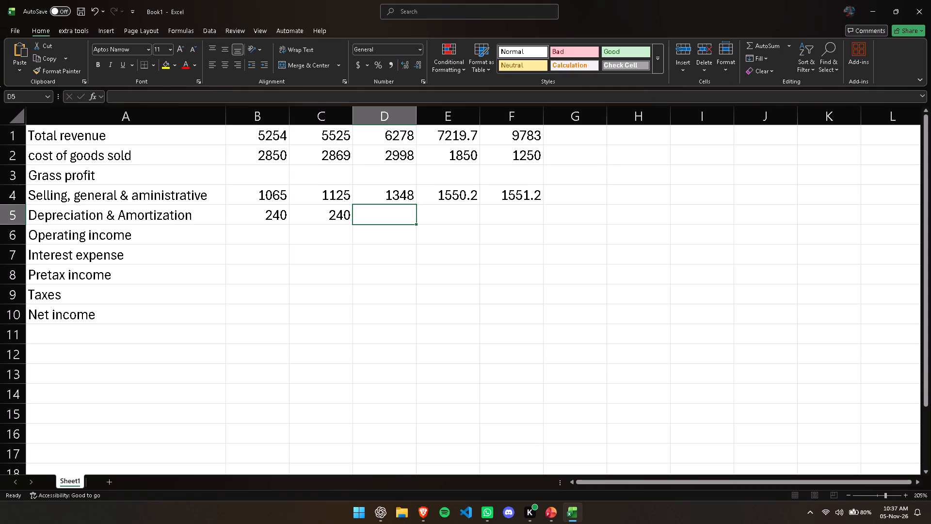
Enter the depreciation and amortization figures 400, 460 and 461 in cells D5 to F5.
type("400")
key("Tab")
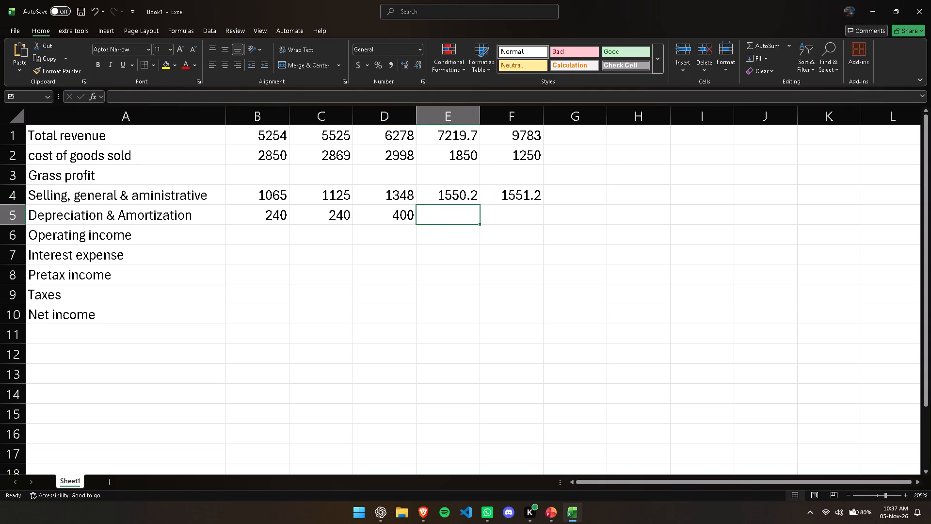
key("4")
type("60")
key("Tab")
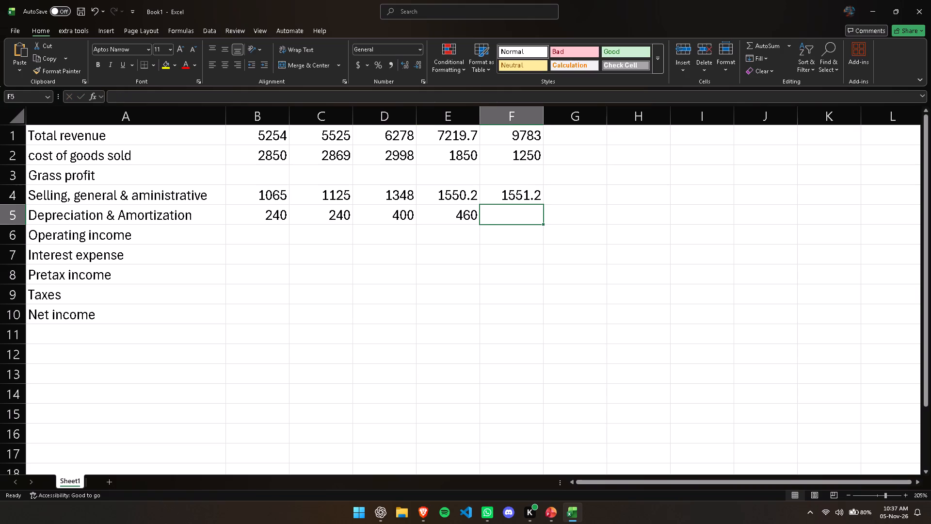
key("4")
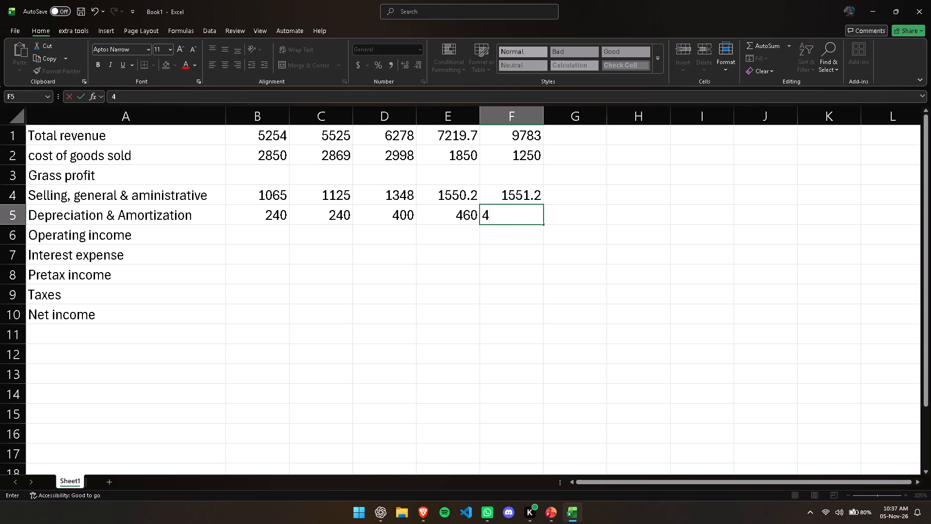
type("61")
key("Return")
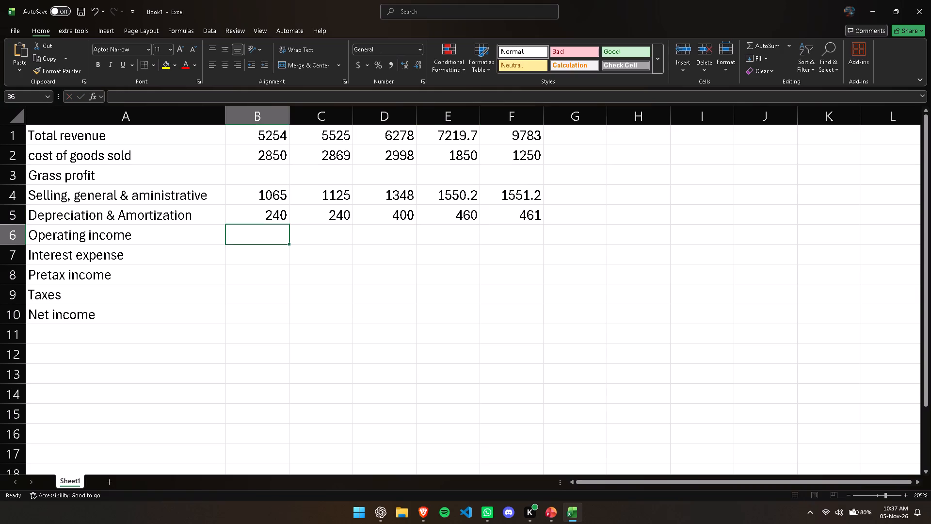
Enter the interest expense figures 102 in cell B7 and 106 in cell C7, leaving the operating income row empty.
key("Return")
type("1-")
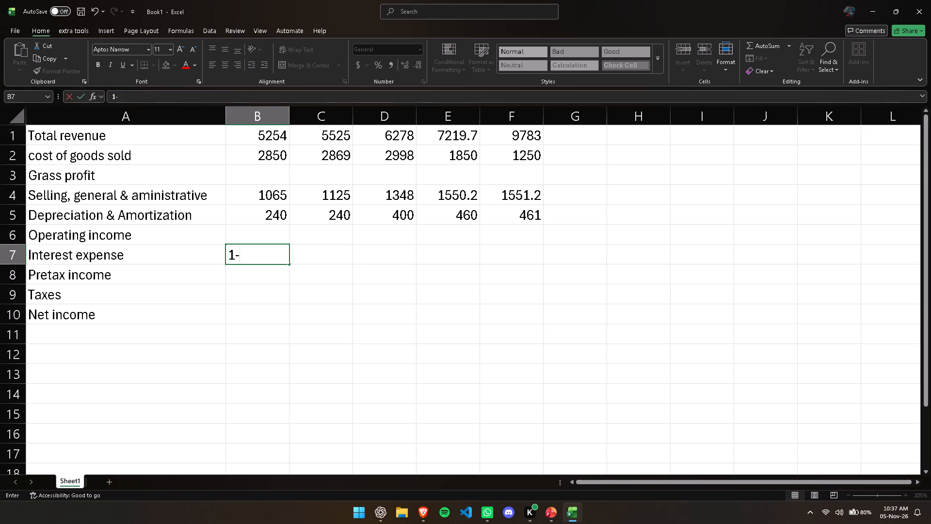
key("BackSpace")
type("02")
key("Tab")
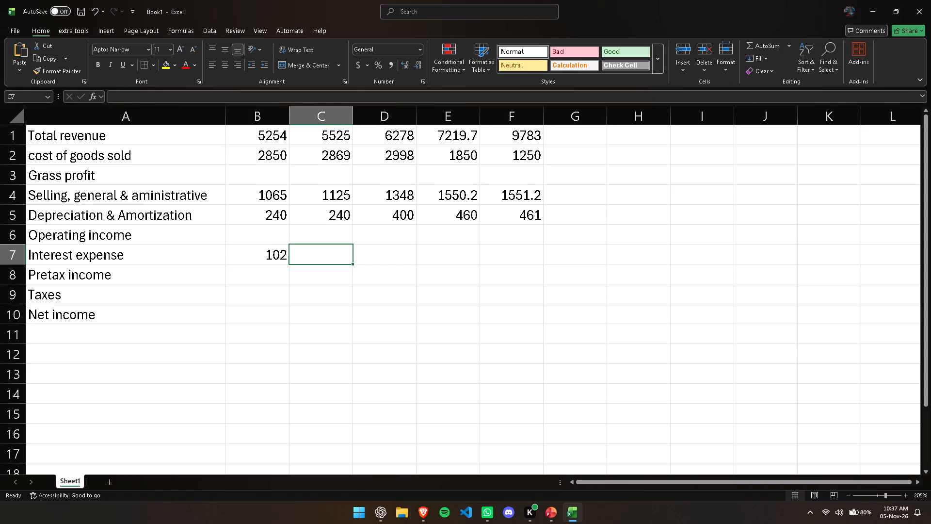
type("1-")
key("BackSpace")
key("0")
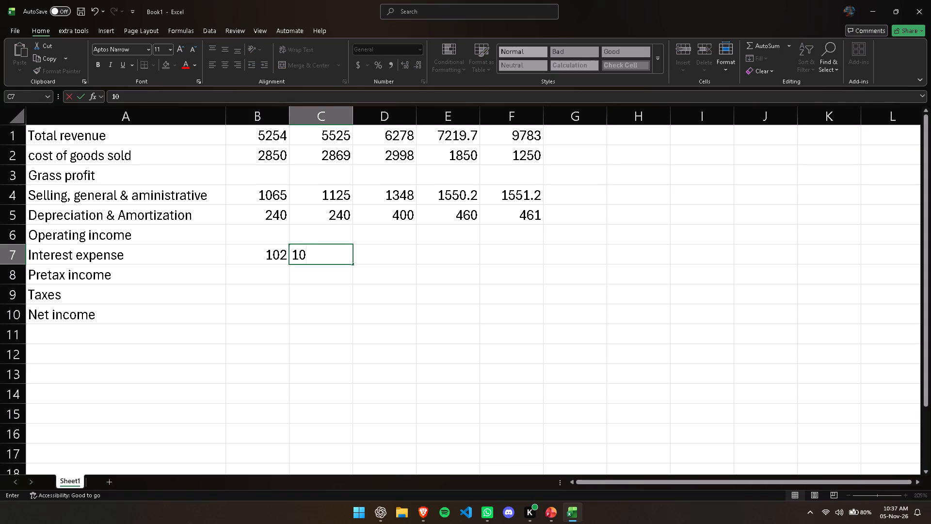
key("6")
key("Tab")
Enter the interest expense figures 108, 124.2 and 125.2 in cells D7 to F7.
type("108")
key("Tab")
type("124.2")
key("Tab")
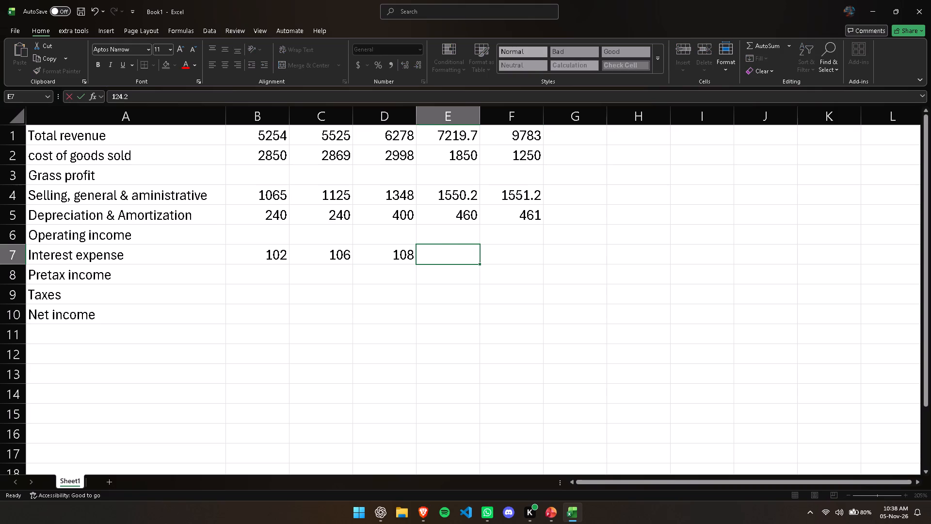
type("125.2")
key("Return")
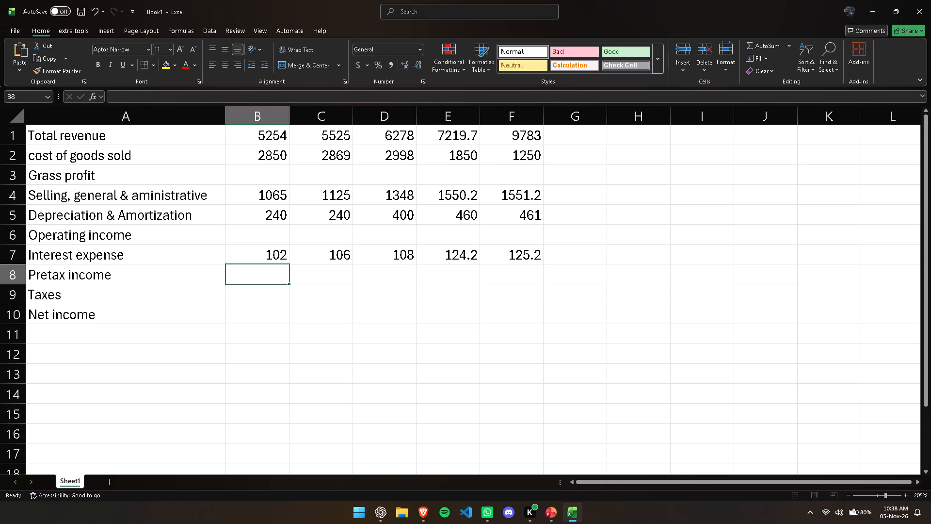
Enter the taxes figure 209.37 in cell B9, leaving the pretax income row empty.
key("Return")
key("2")
key("minus")
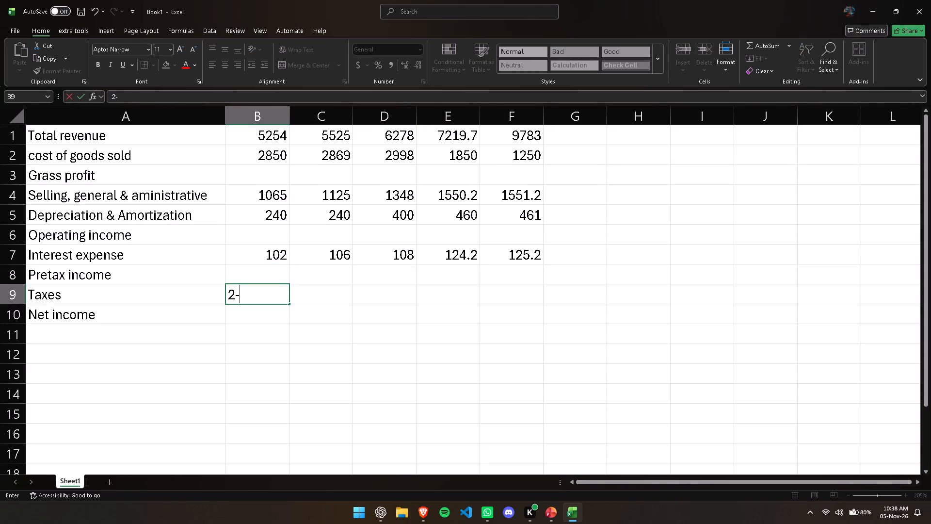
key("BackSpace")
type("09")
key("Tab")
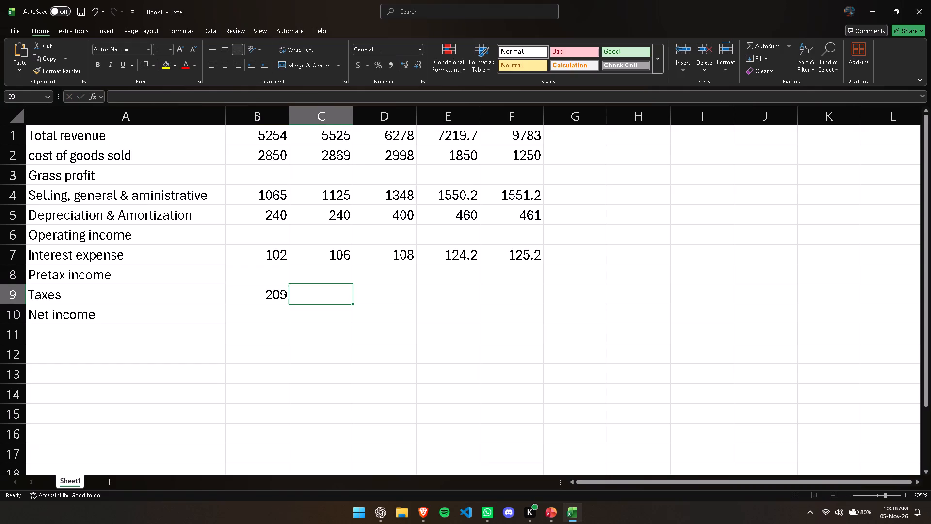
key("BackSpace")
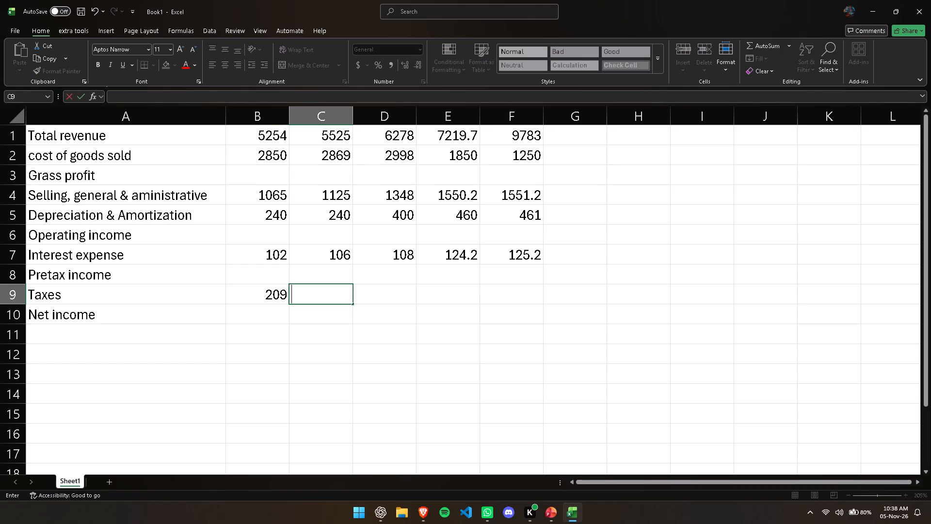
key("Left")
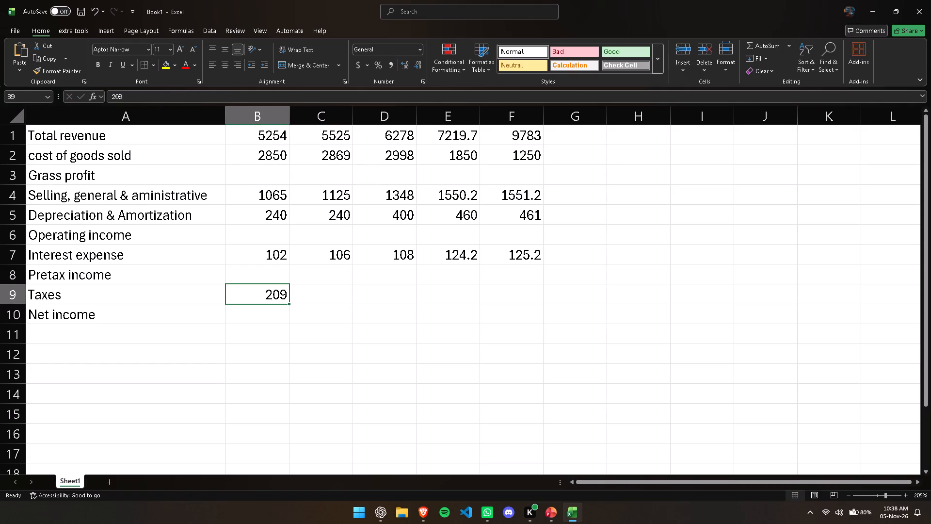
type("209")
type(".37")
key("Tab")
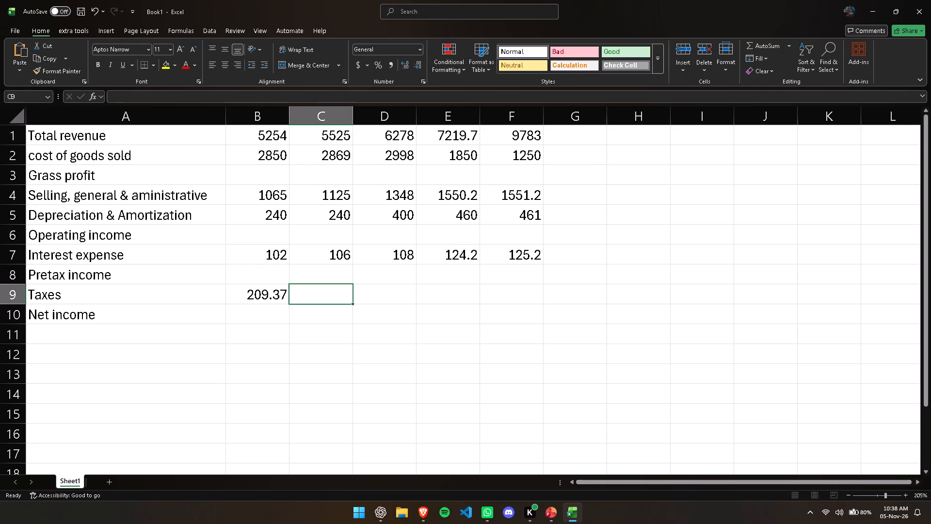
Enter the taxes figures 248.85 in cell C9 and 299.04 in cell D9.
type("24")
type("8.")
type("85")
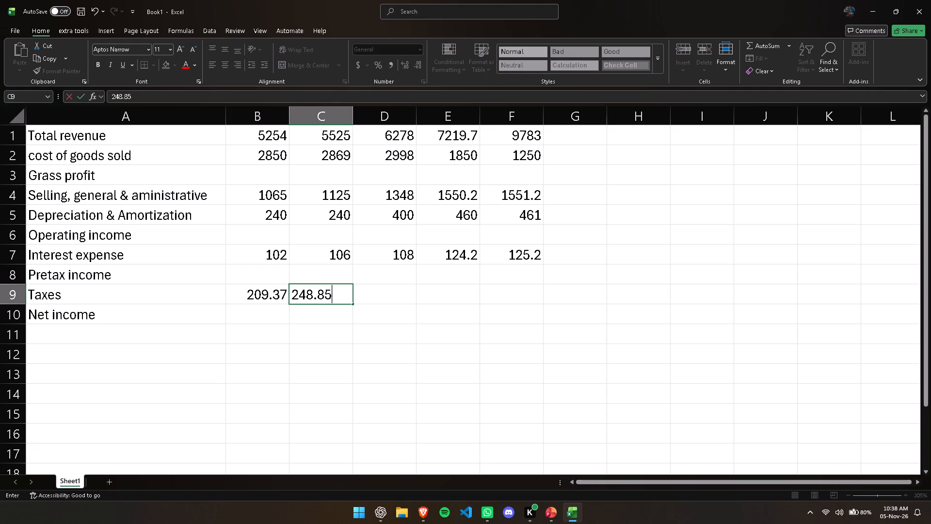
key("Tab")
type("299.")
key("minus")
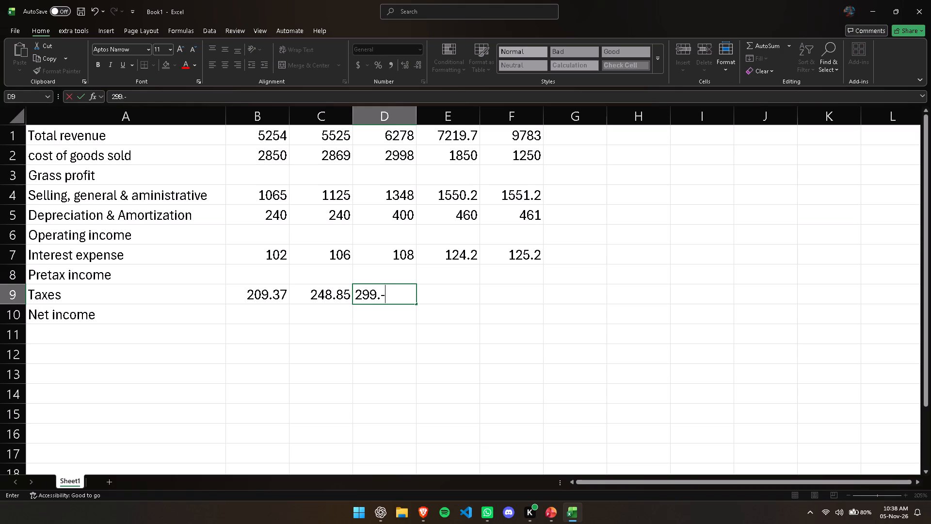
key("BackSpace")
type("04")
key("Tab")
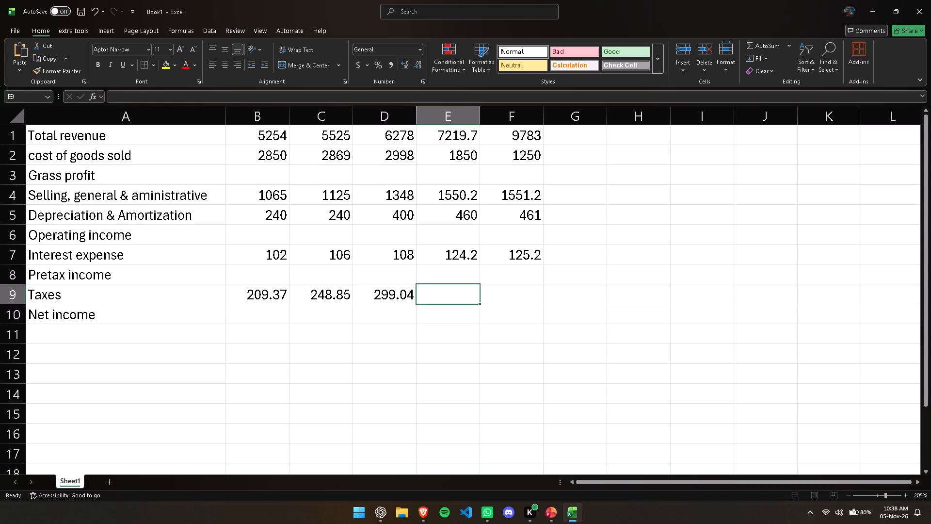
Enter the taxes figures 343.896 in cell E9 and 344.896 in cell F9.
key("3")
type("43")
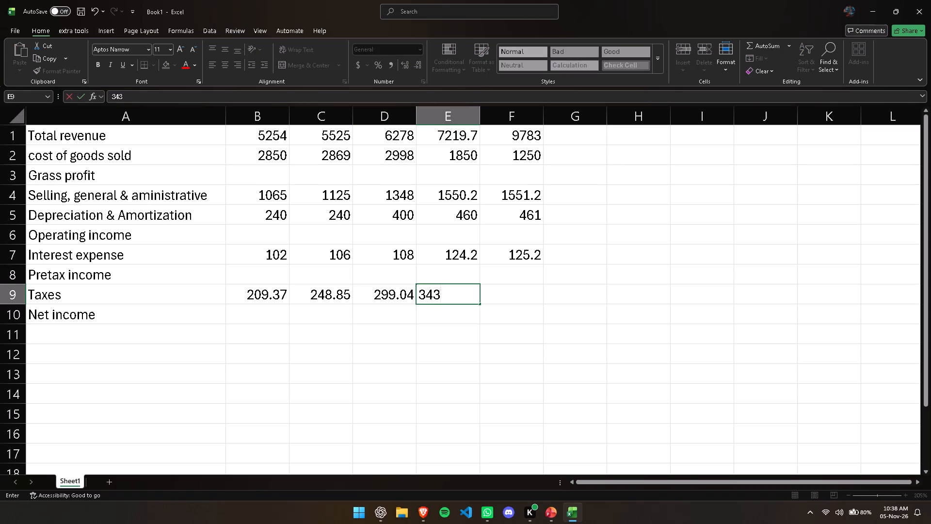
type(".9")
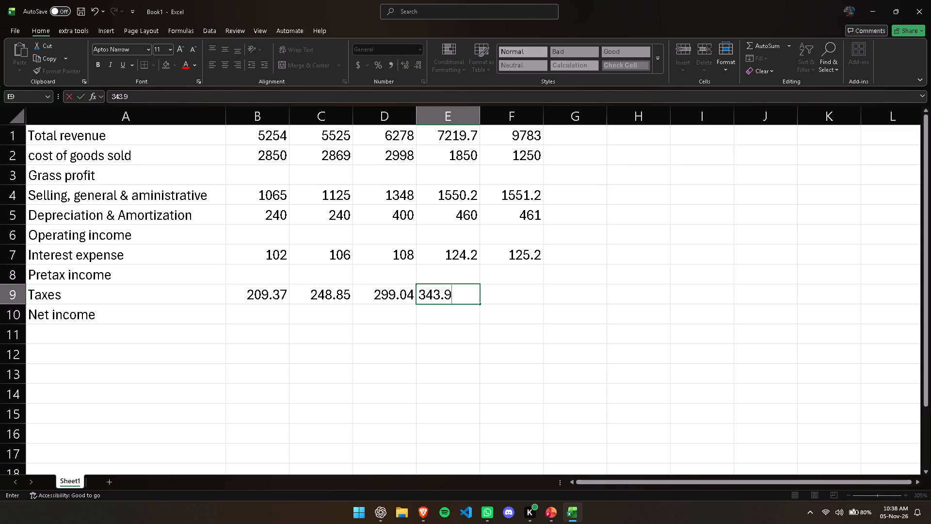
key("BackSpace")
type("89")
key("6")
key("Tab")
type("344.896")
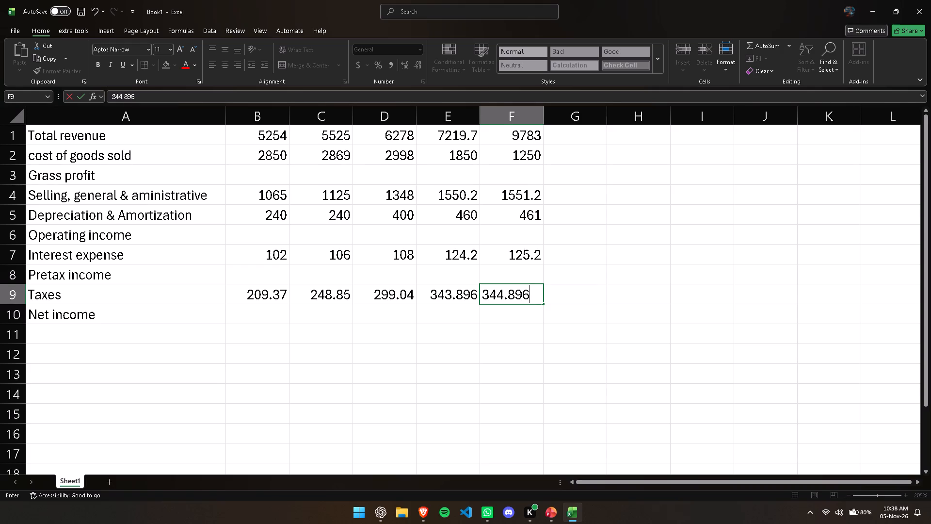
left_click(180, 216)
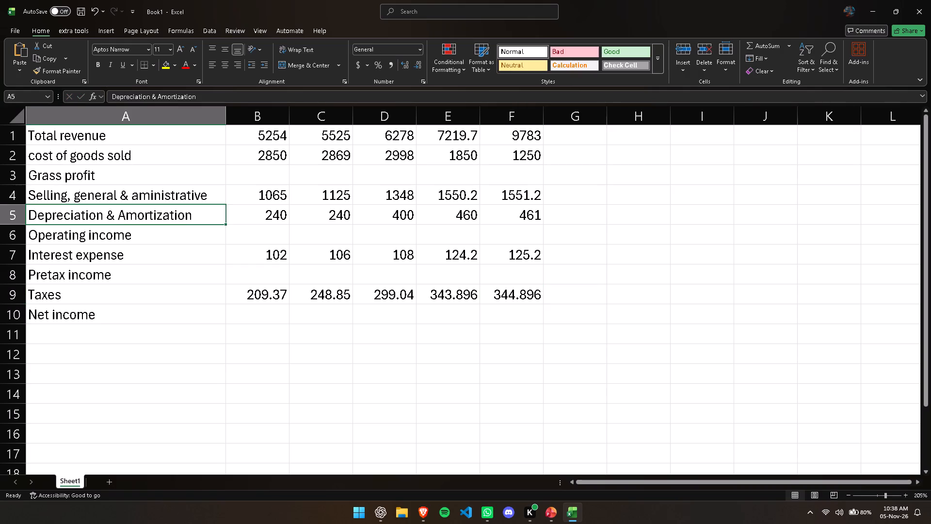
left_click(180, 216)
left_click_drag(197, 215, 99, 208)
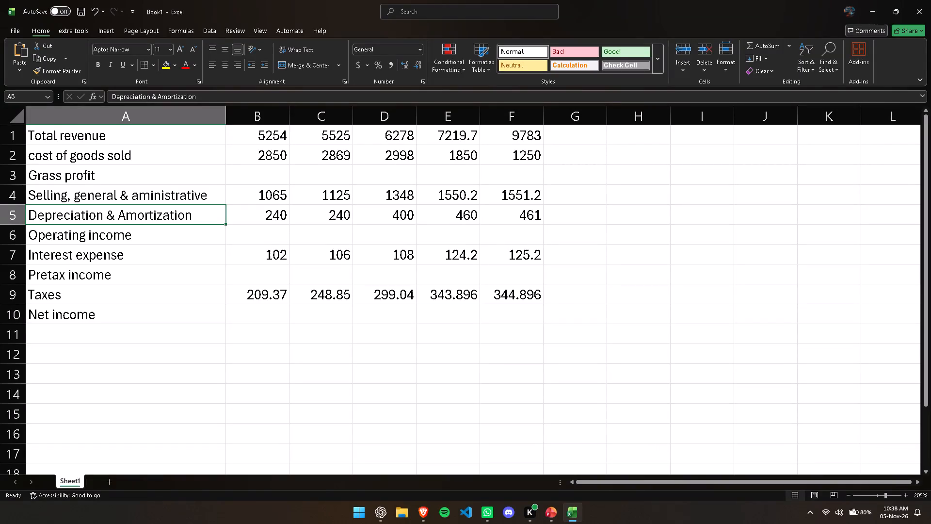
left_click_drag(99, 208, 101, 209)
Add a new blank worksheet to the workbook.
left_click(109, 477)
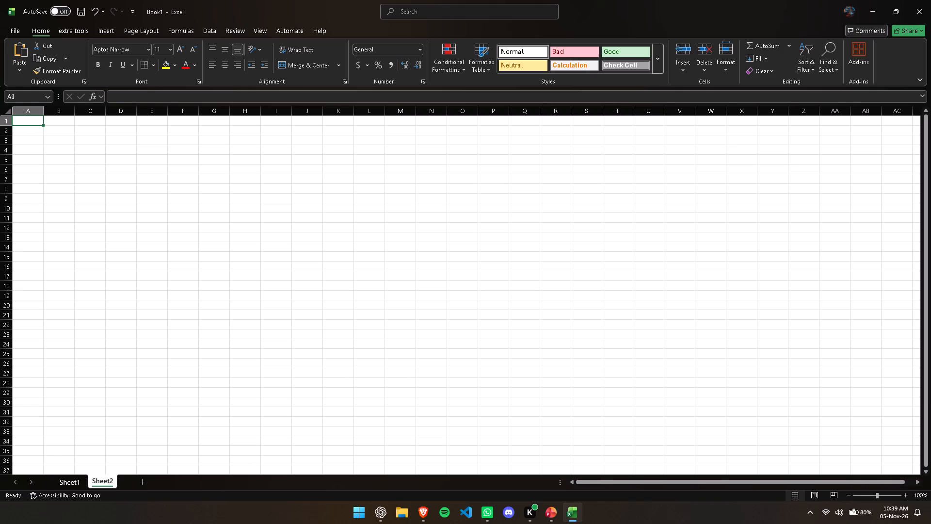
Enter the title Income Statement in cell B2 of the new sheet.
left_click(63, 131)
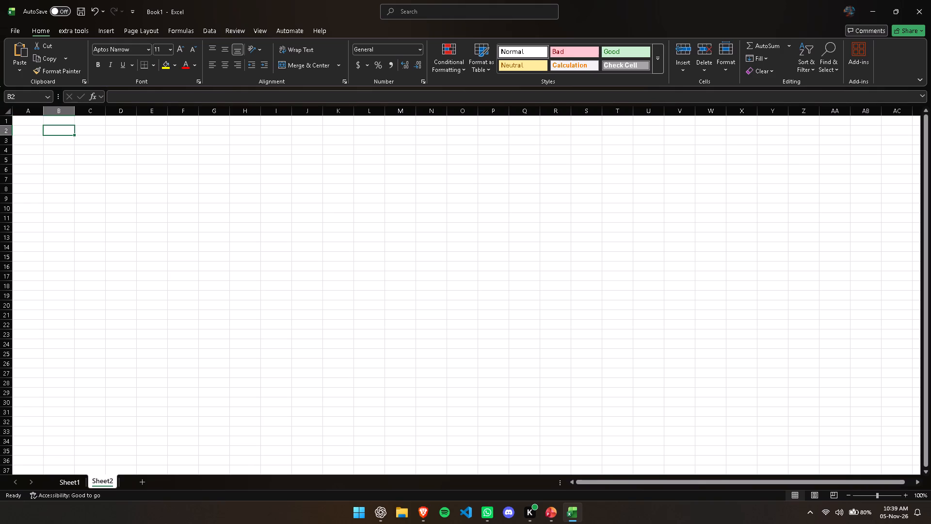
key("ctrl+alt+equal")
key("ctrl+alt+equal")
key("ctrl+alt+equal")
key("ctrl+alt+equal")
key("ctrl+alt+equal")
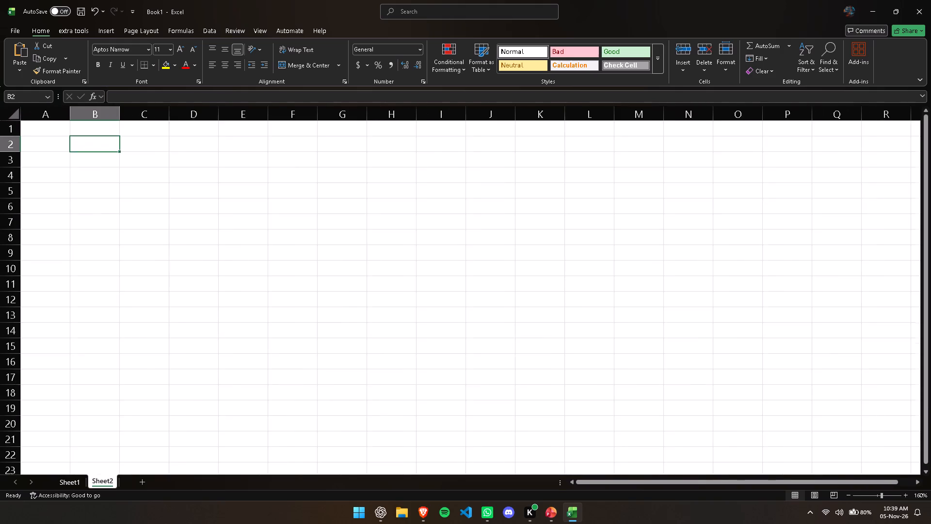
key("ctrl+alt+equal")
left_click(63, 131)
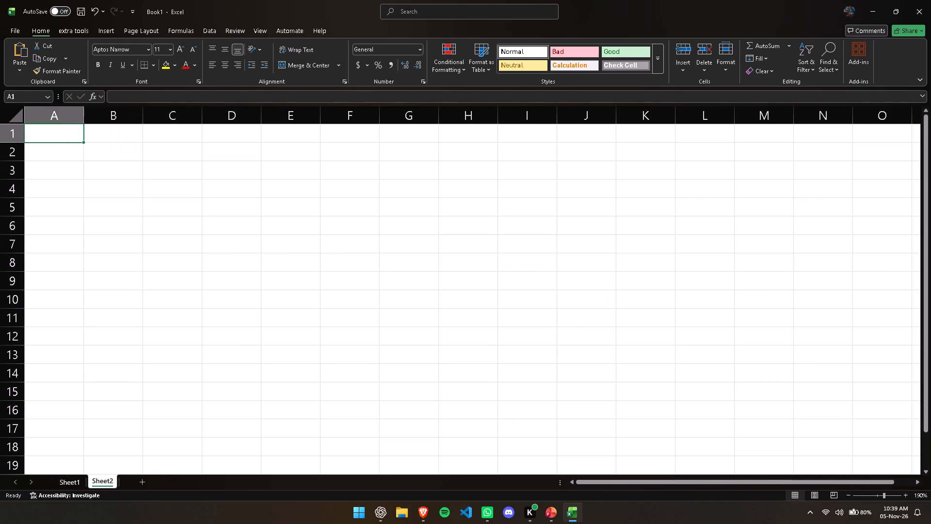
left_click(105, 156)
type("Income S")
key("t")
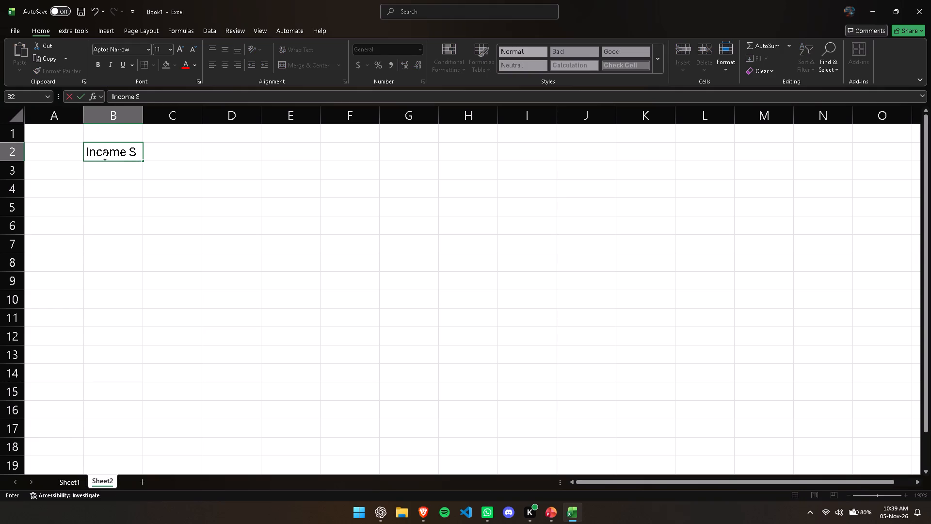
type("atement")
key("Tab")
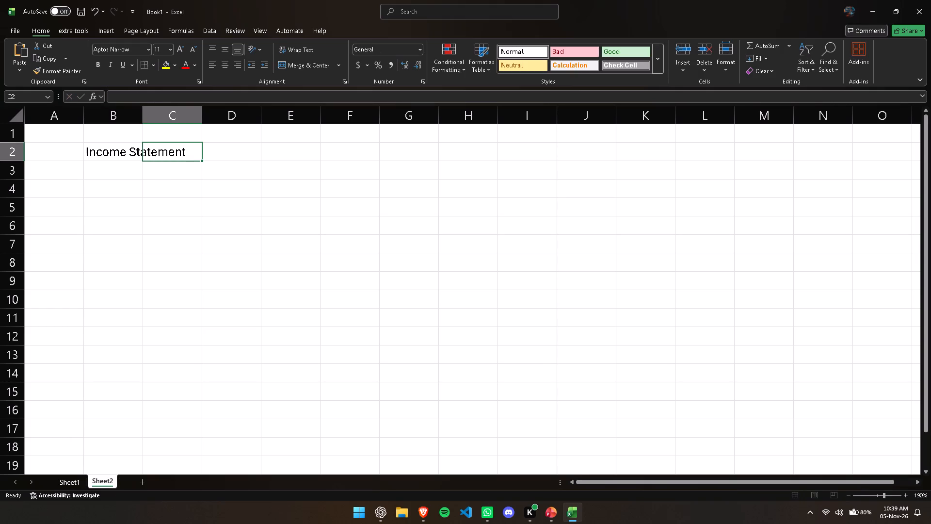
Enter the year 2023 in cell C2, beside the Income Statement title.
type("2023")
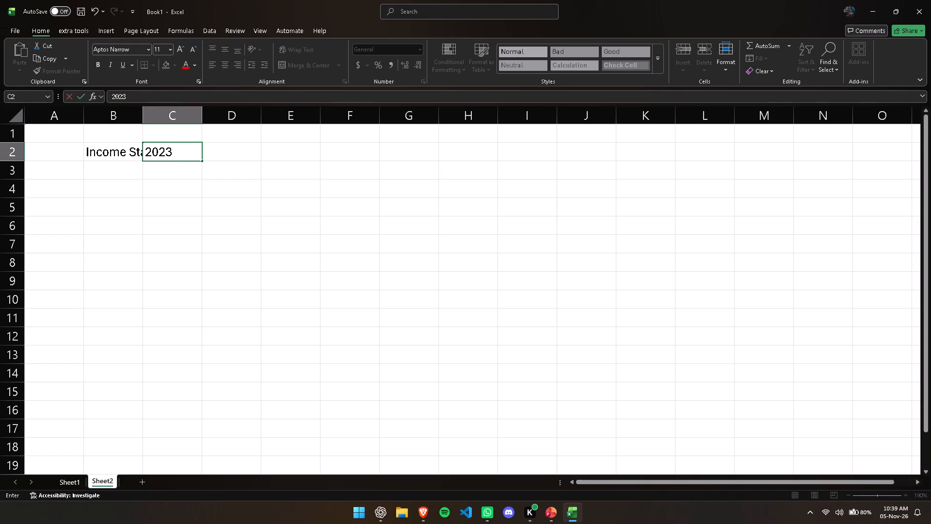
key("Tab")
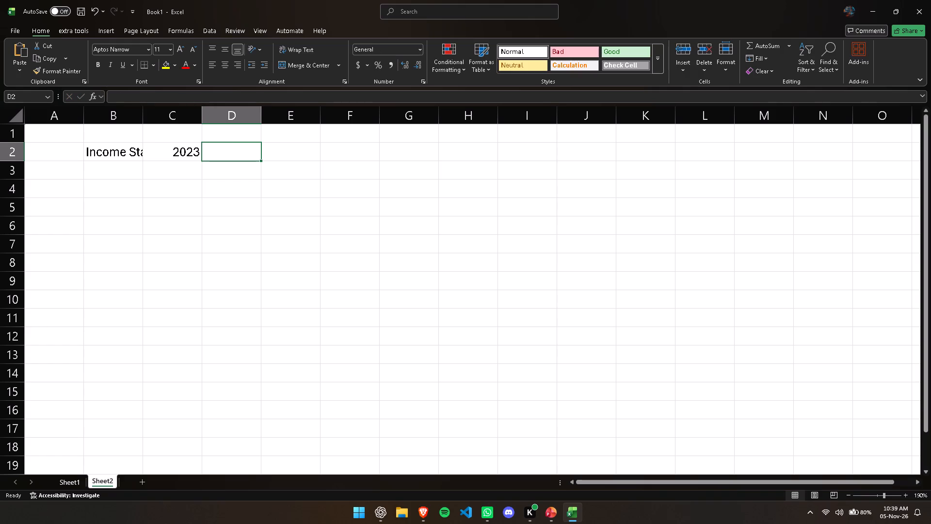
Start a formula in cell D2 that references the year in cell C2.
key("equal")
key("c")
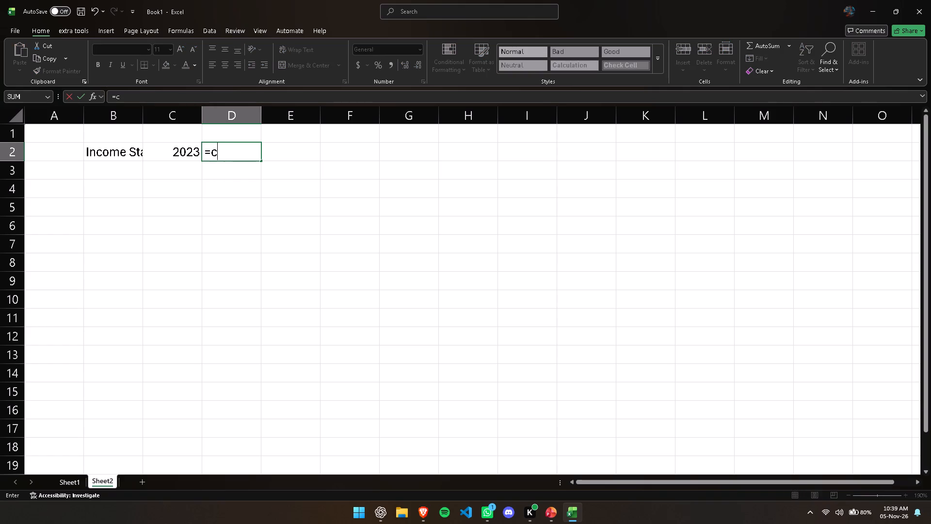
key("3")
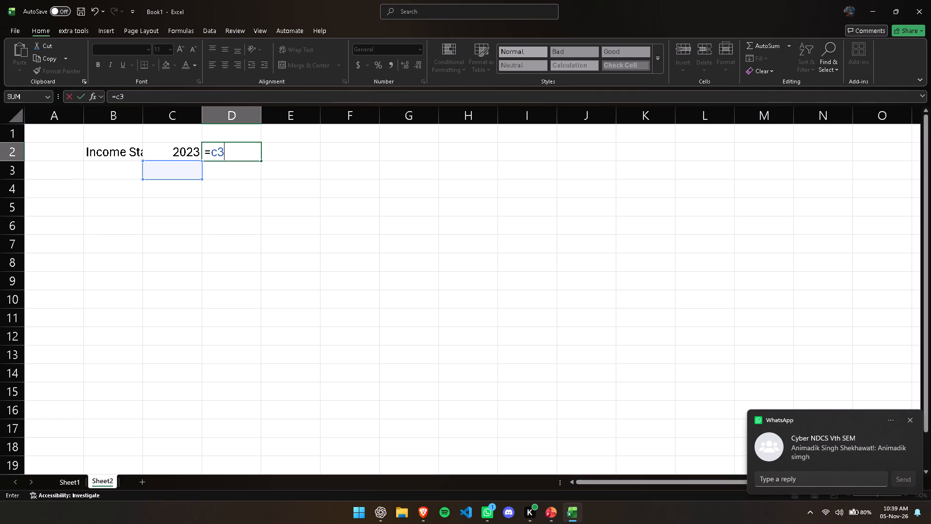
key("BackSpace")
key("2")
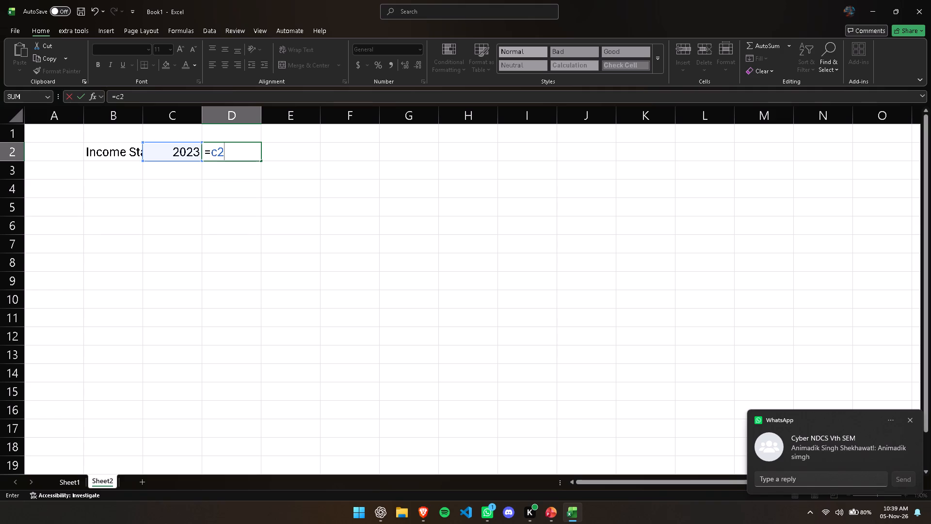
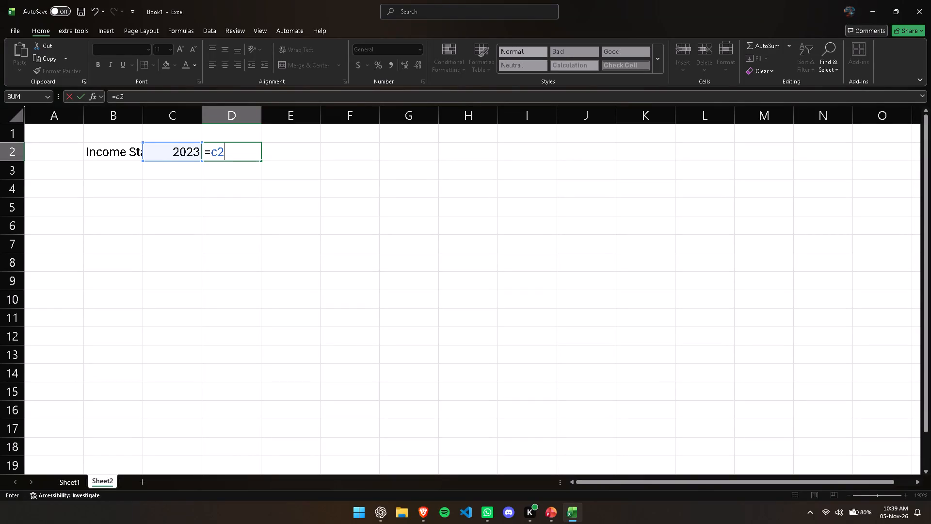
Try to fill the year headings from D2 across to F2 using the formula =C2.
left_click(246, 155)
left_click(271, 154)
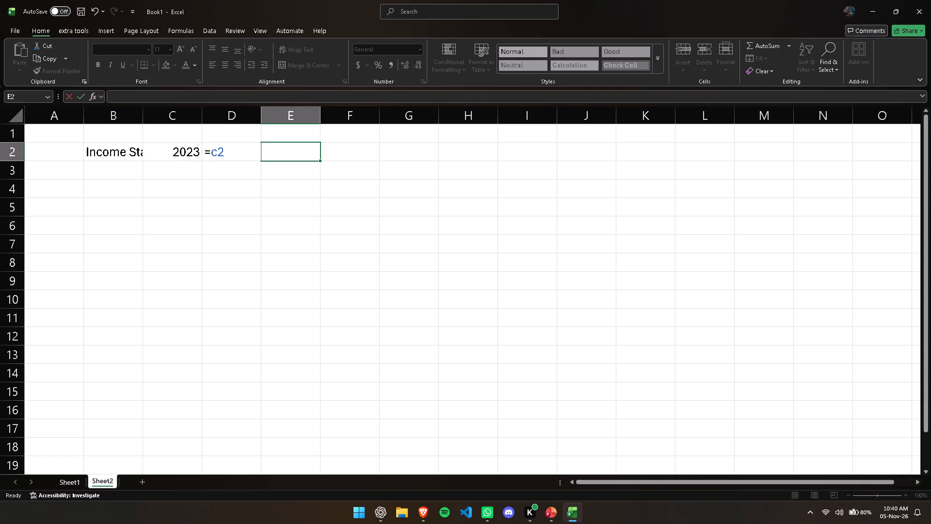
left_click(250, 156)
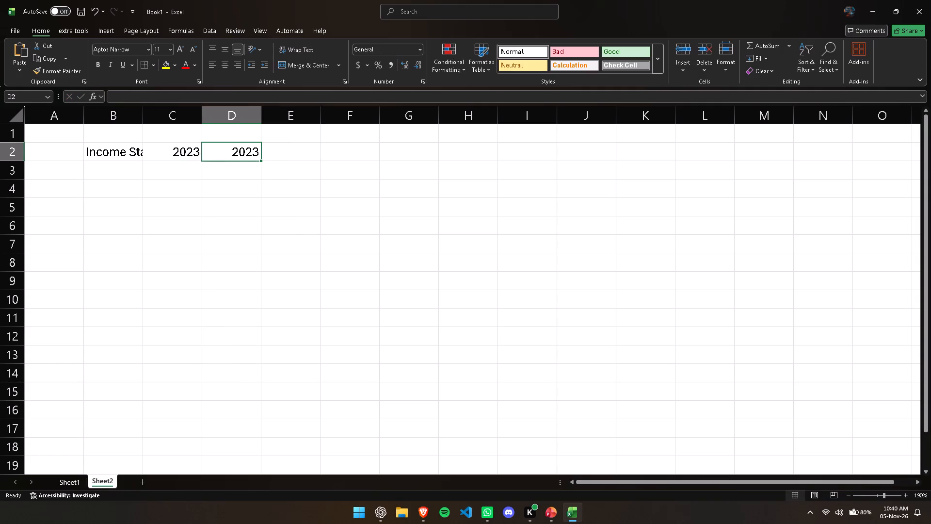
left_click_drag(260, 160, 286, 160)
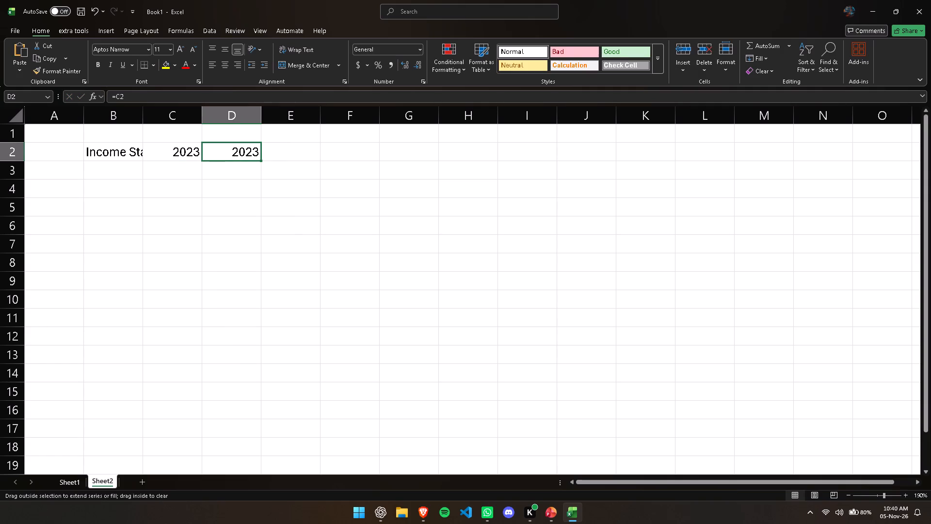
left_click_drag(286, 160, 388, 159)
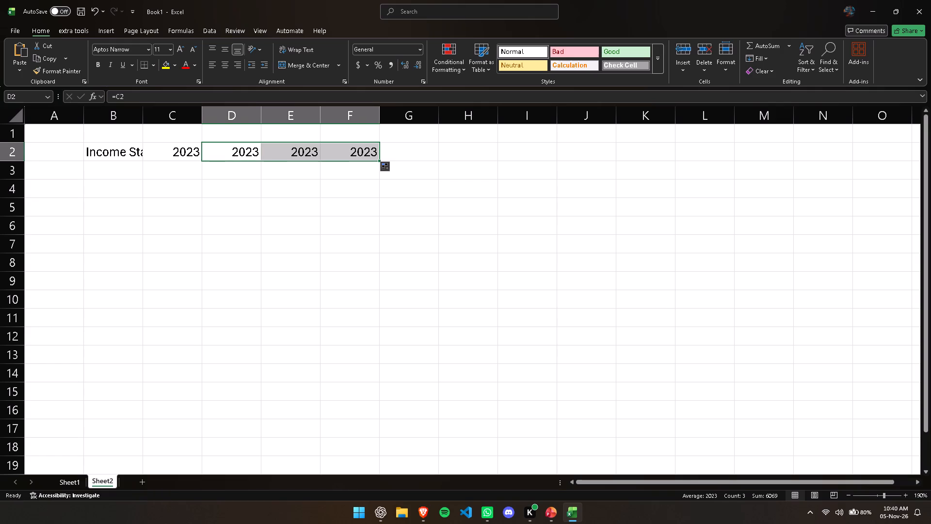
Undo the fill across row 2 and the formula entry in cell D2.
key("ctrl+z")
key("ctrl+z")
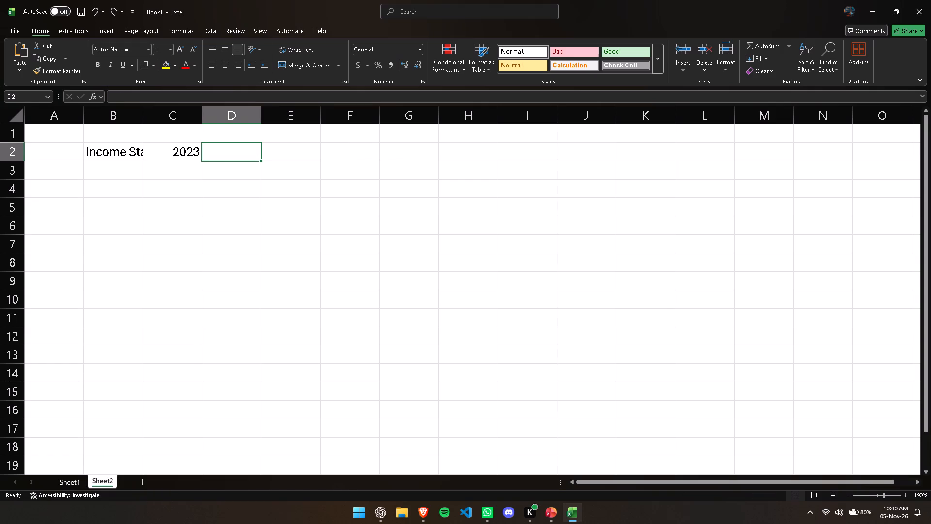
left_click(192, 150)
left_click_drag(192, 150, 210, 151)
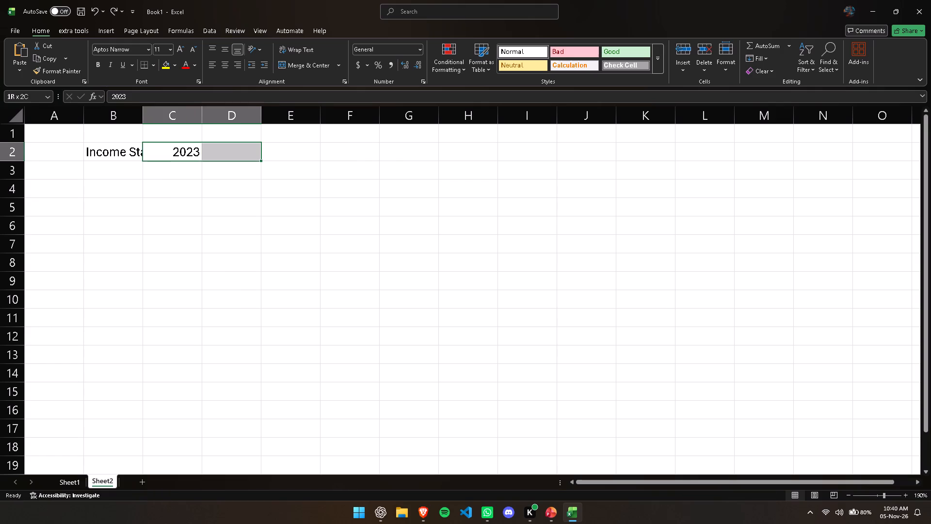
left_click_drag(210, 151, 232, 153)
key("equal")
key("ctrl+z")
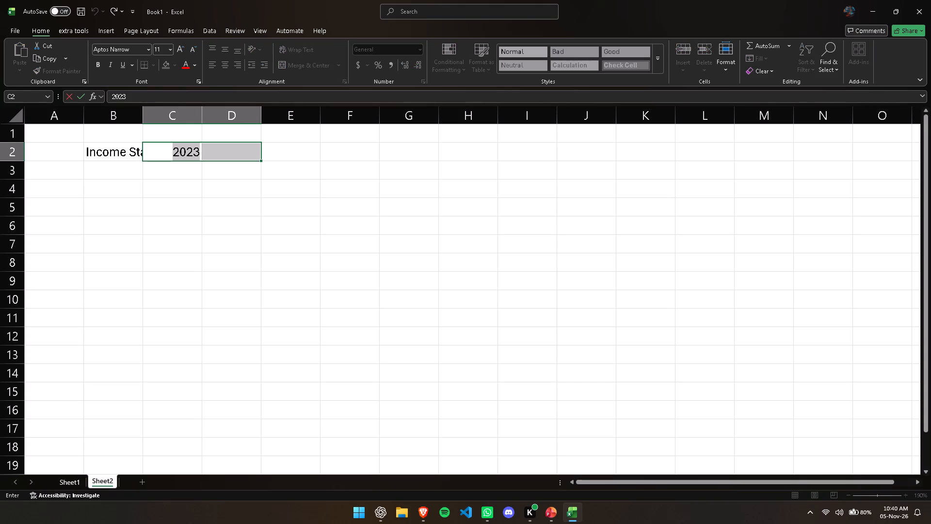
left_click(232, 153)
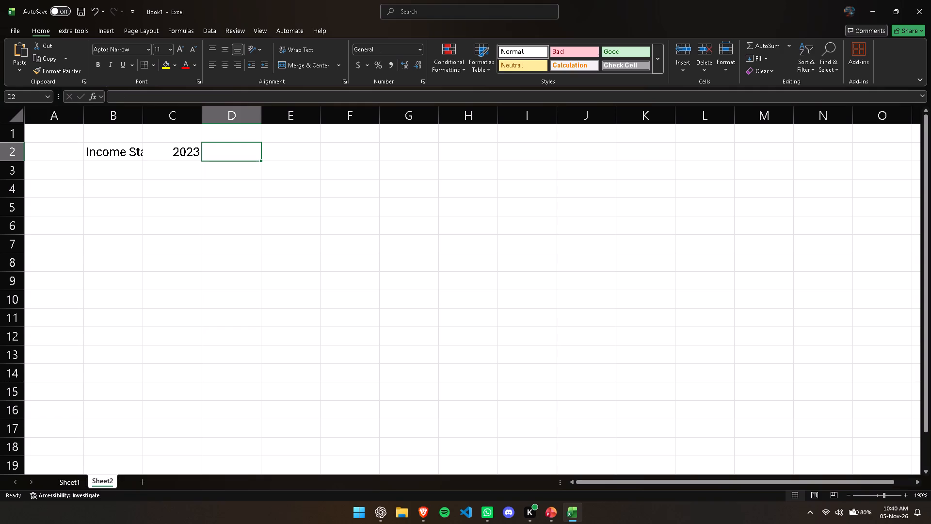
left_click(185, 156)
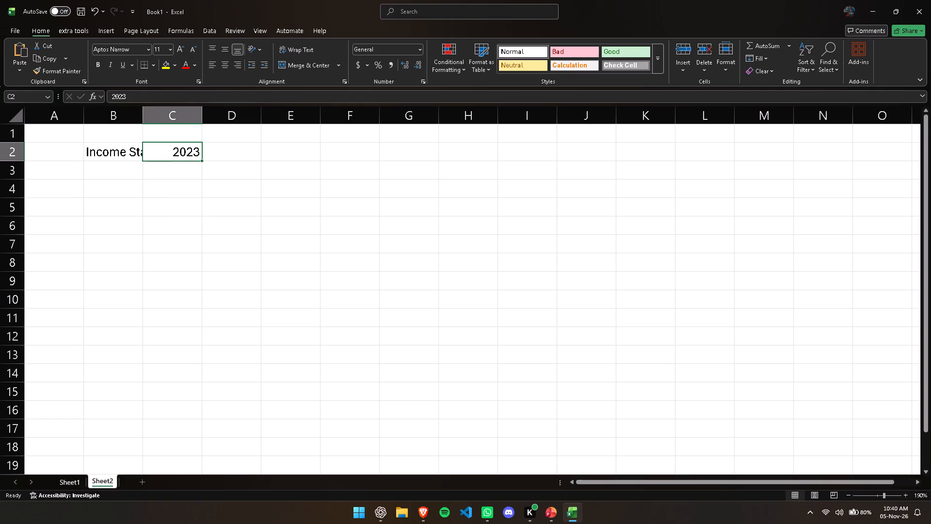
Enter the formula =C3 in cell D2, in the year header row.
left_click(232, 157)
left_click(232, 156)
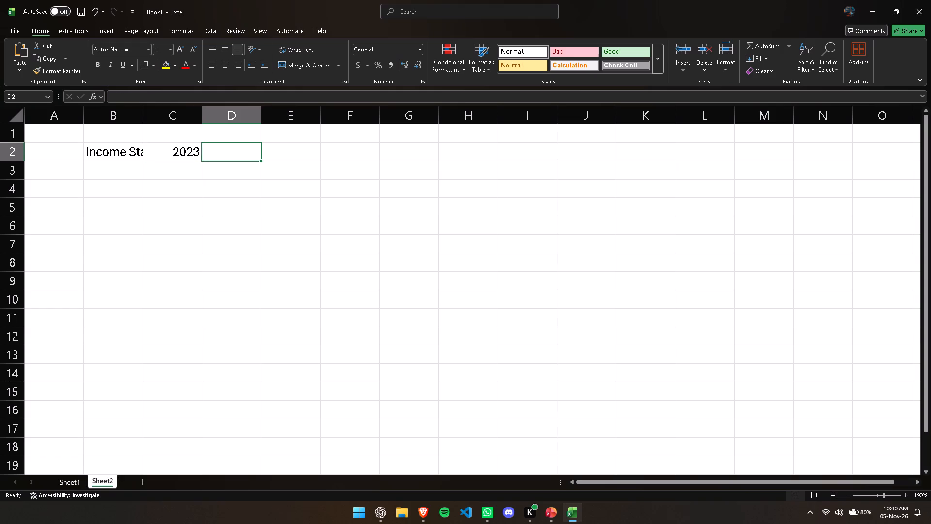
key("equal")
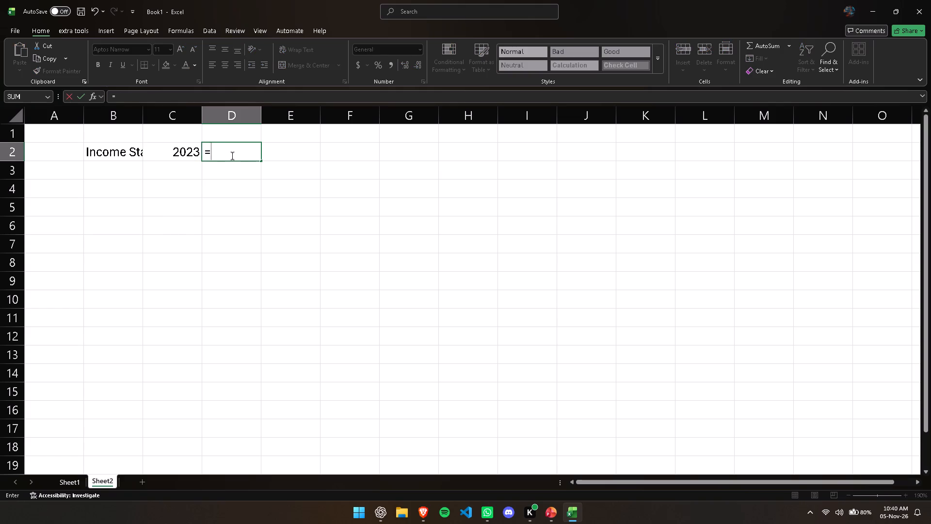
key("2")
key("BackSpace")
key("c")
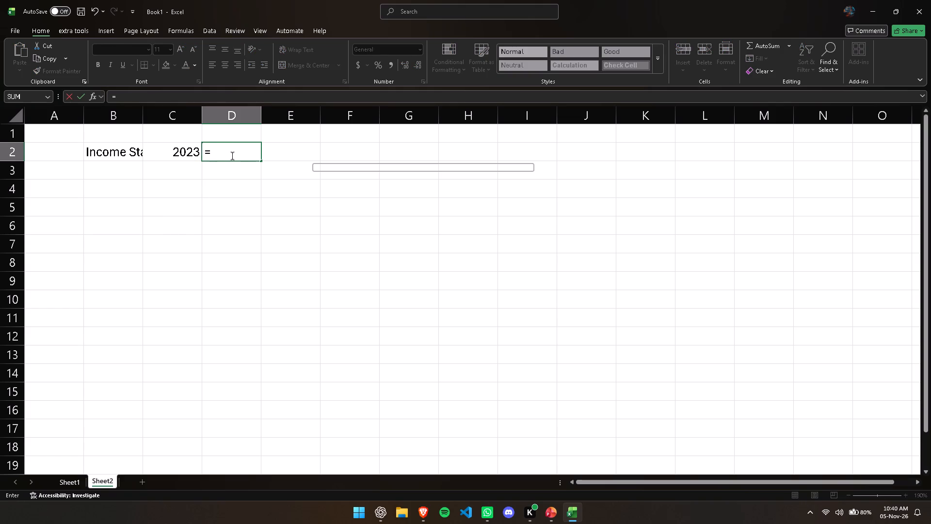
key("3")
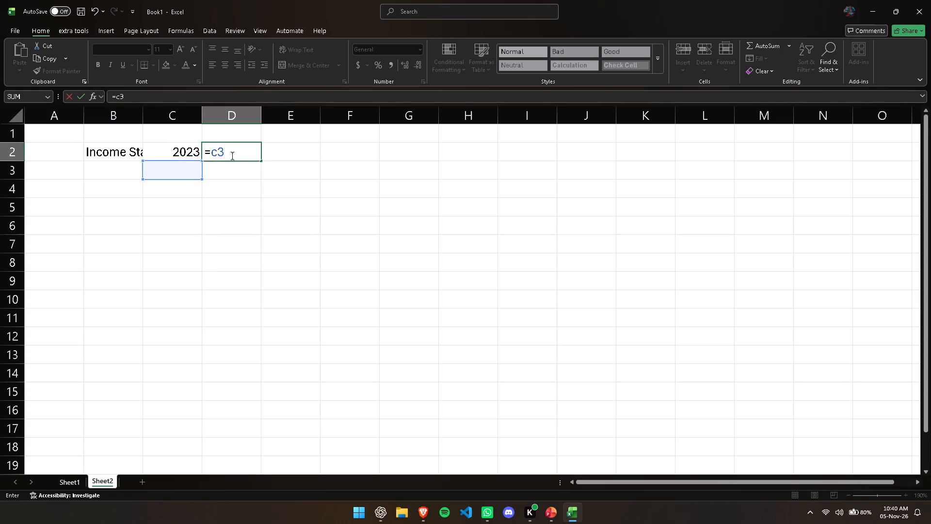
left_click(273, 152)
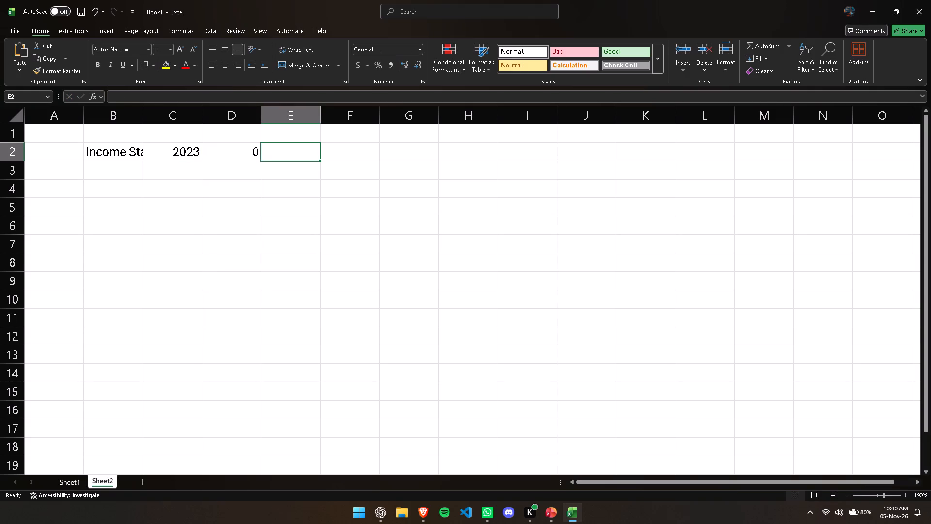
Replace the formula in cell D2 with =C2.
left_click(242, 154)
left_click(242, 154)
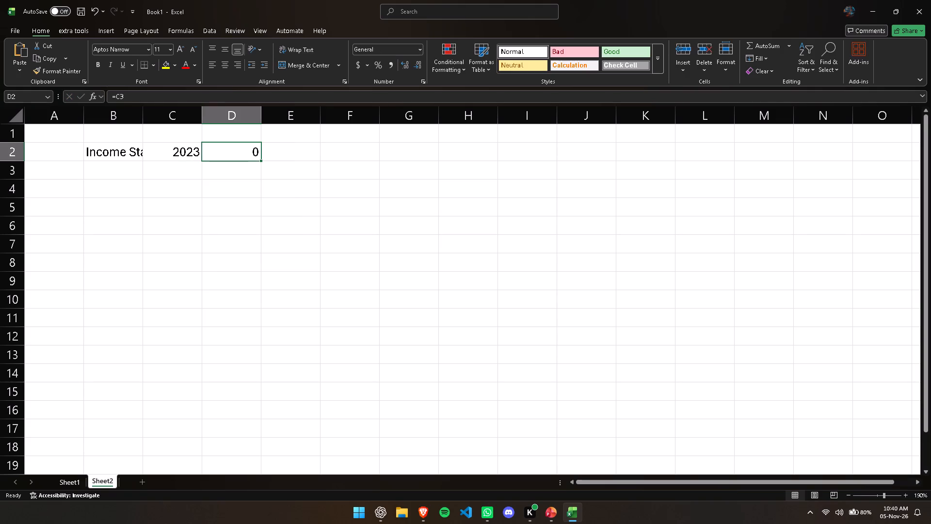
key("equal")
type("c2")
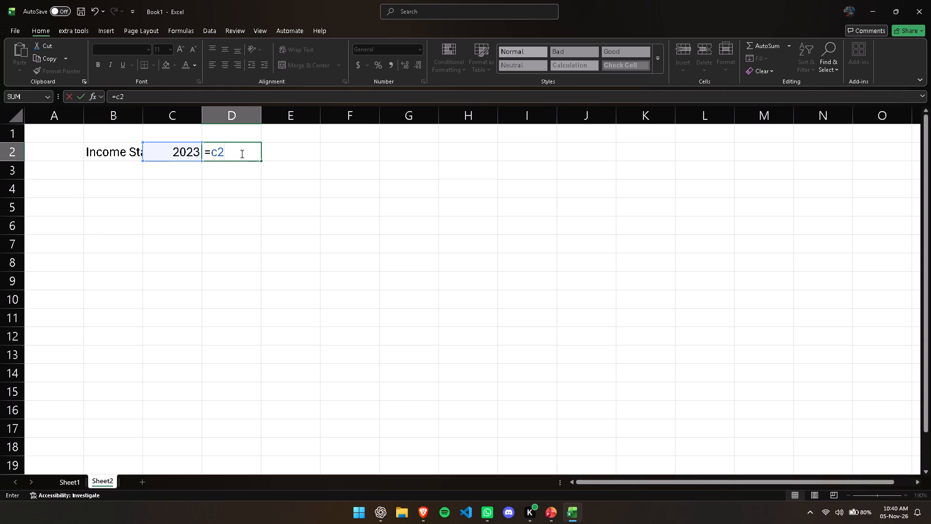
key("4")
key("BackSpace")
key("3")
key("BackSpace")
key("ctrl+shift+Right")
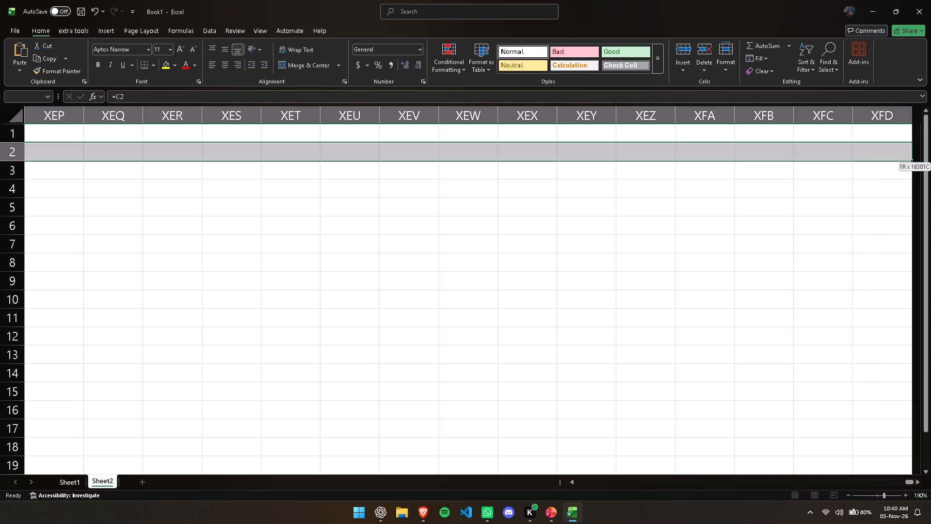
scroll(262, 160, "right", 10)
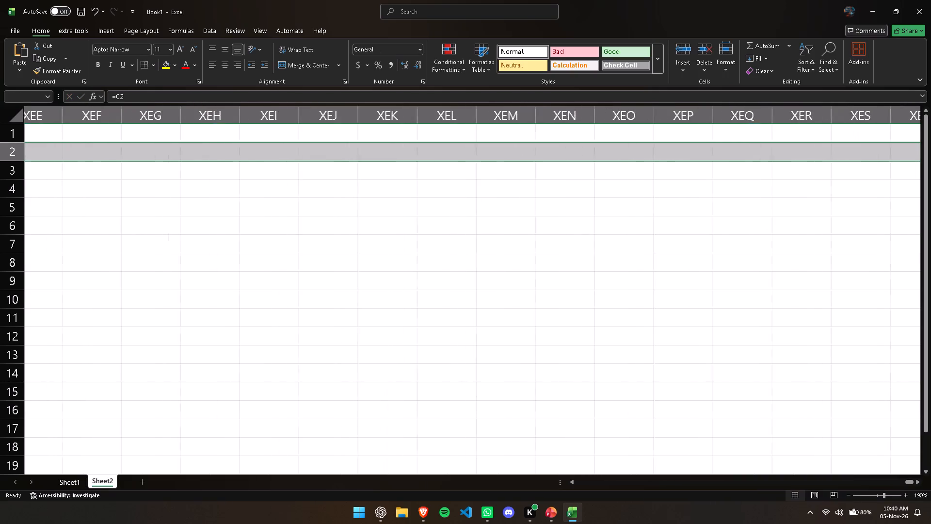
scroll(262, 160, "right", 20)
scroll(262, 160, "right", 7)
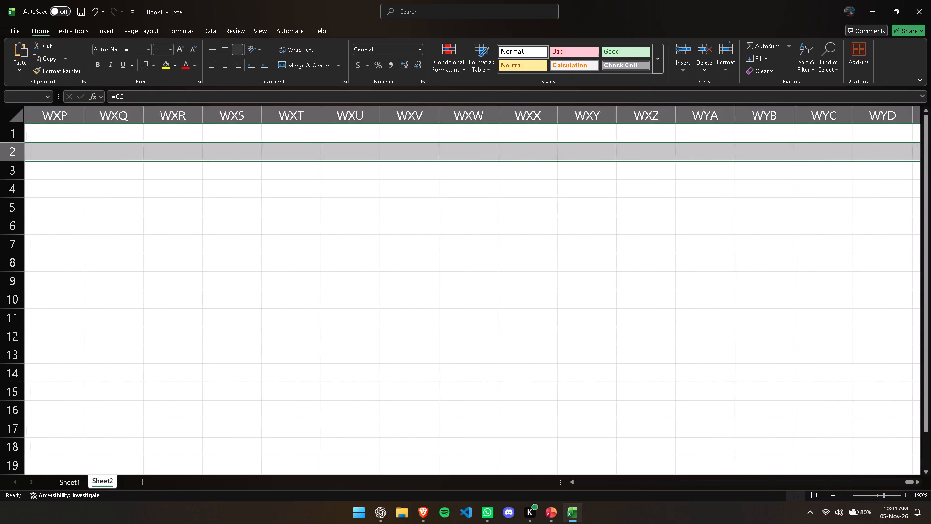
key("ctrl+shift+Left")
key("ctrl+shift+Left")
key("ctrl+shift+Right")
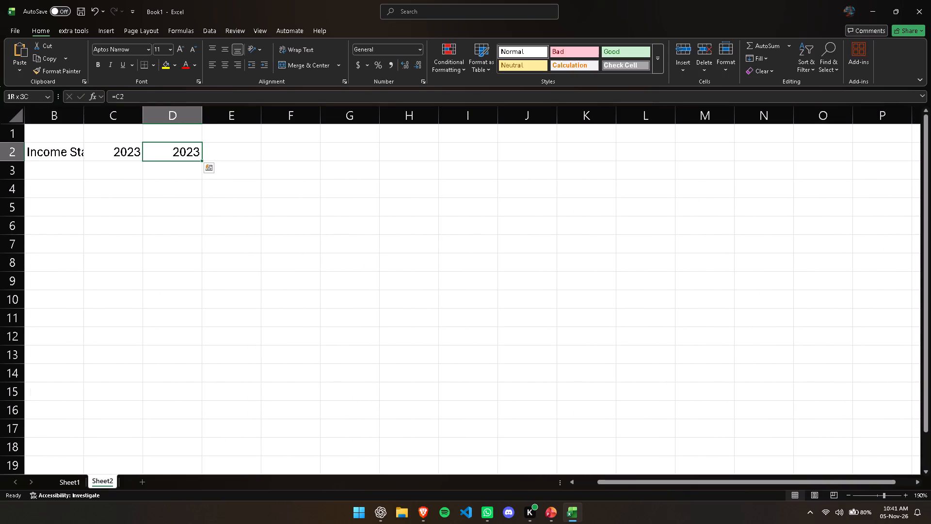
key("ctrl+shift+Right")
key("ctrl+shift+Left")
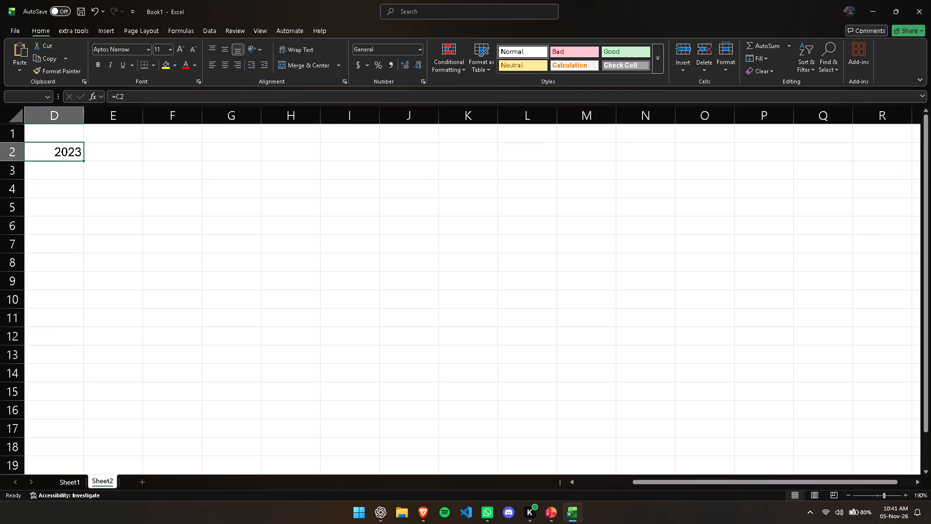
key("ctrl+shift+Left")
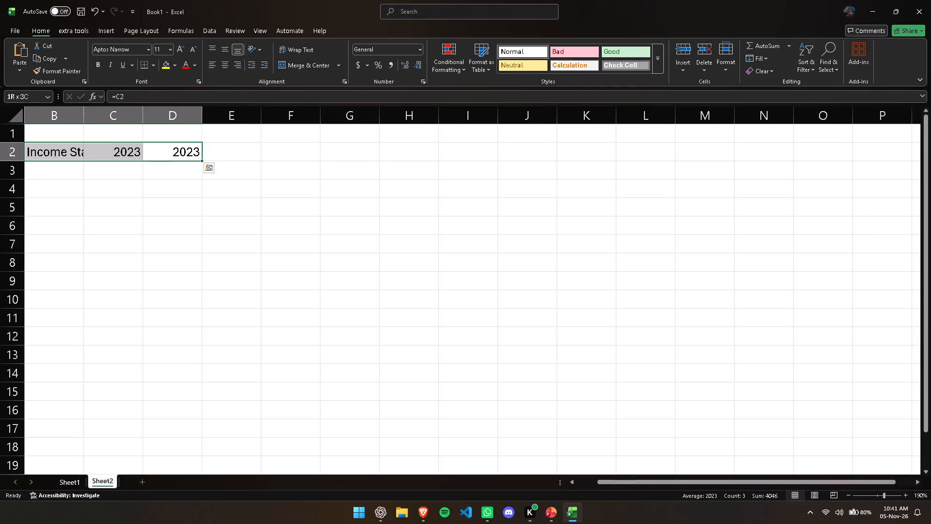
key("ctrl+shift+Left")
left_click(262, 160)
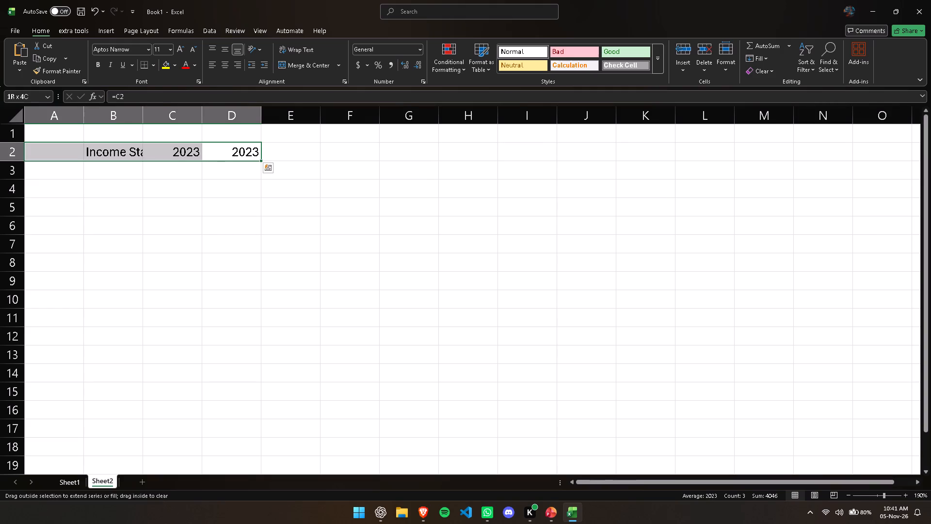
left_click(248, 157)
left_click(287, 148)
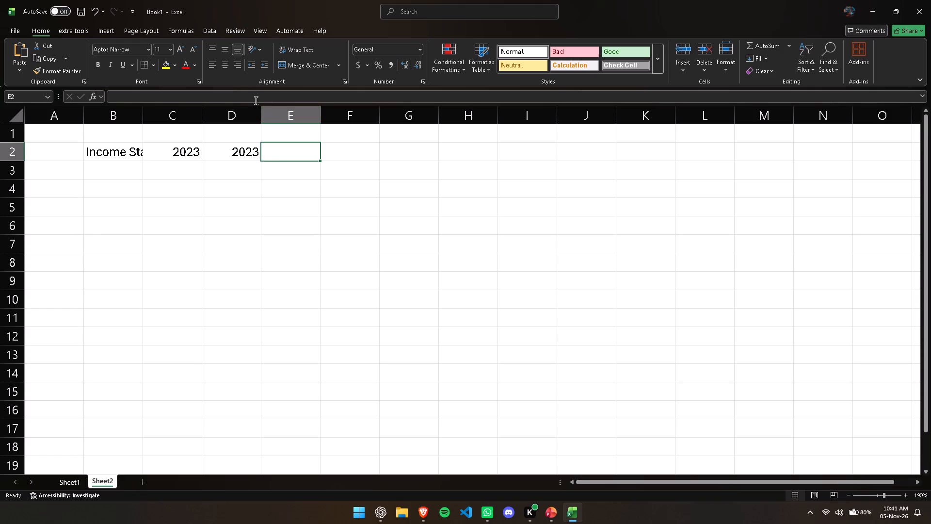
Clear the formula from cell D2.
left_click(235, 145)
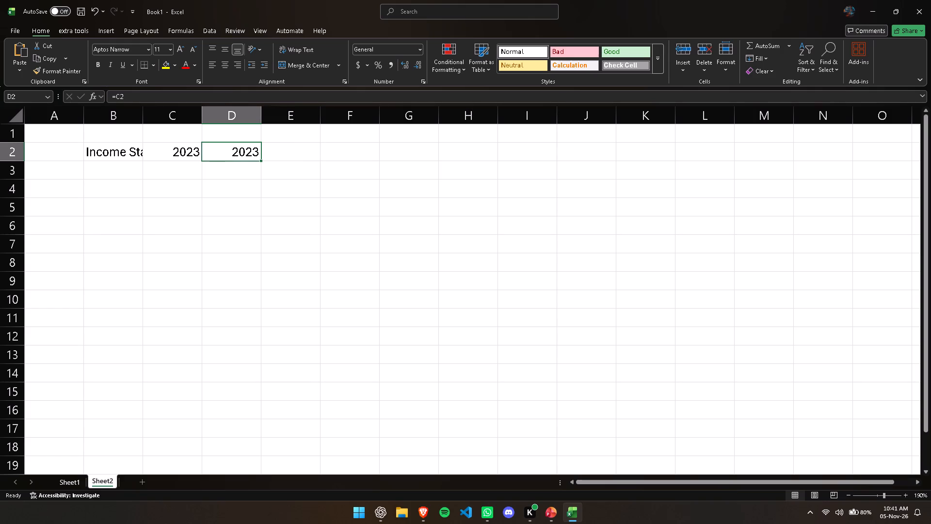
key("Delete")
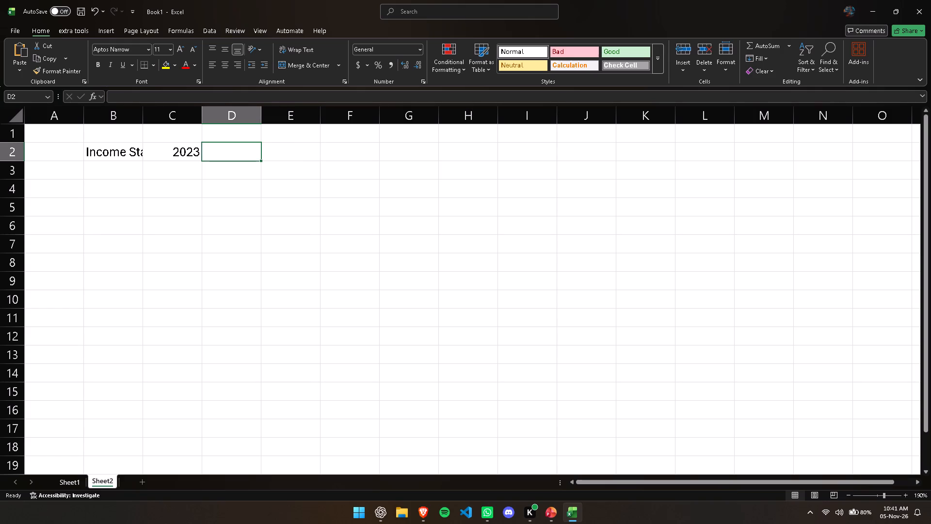
Enter the formula =C2 + 1 in cell D2 to produce the year following the one in C2.
left_click(178, 152)
left_click(216, 155)
type("=c")
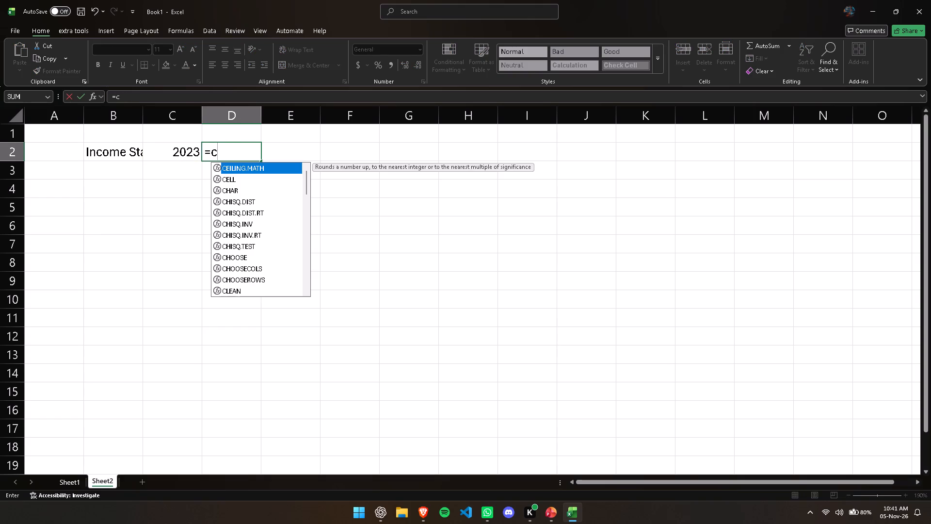
left_click(180, 150)
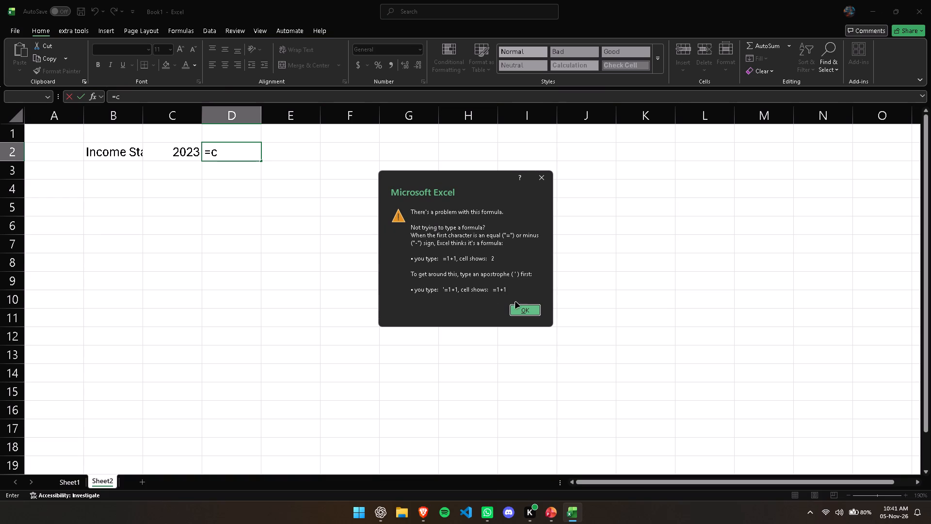
left_click(518, 310)
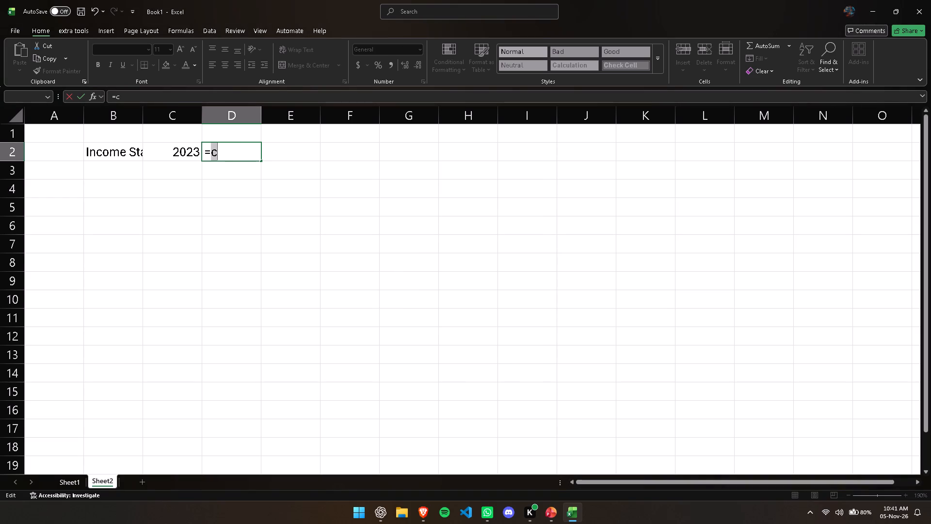
key("2")
key("BackSpace")
type("c2")
key("space")
type("+ 1")
key("Return")
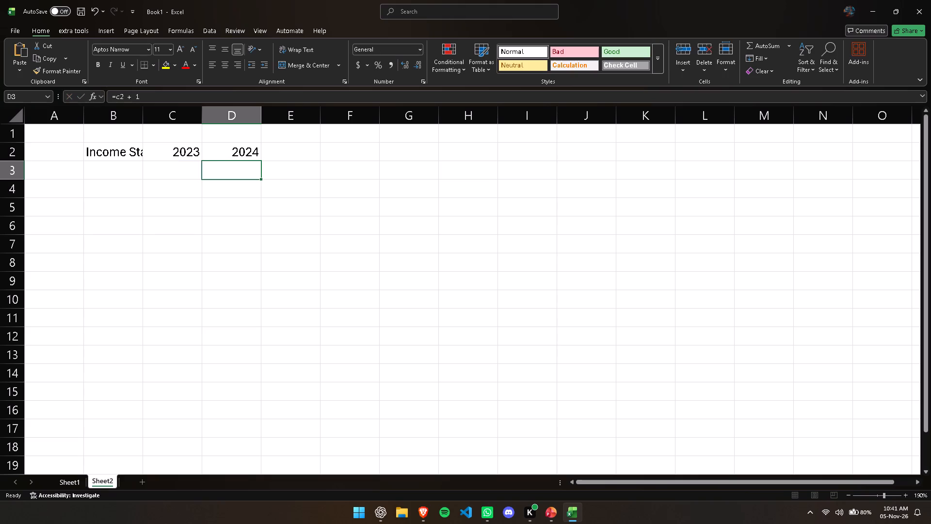
Fill the year formula from cell D2 across to G2, giving 2025, 2026 and 2027.
left_click(243, 152)
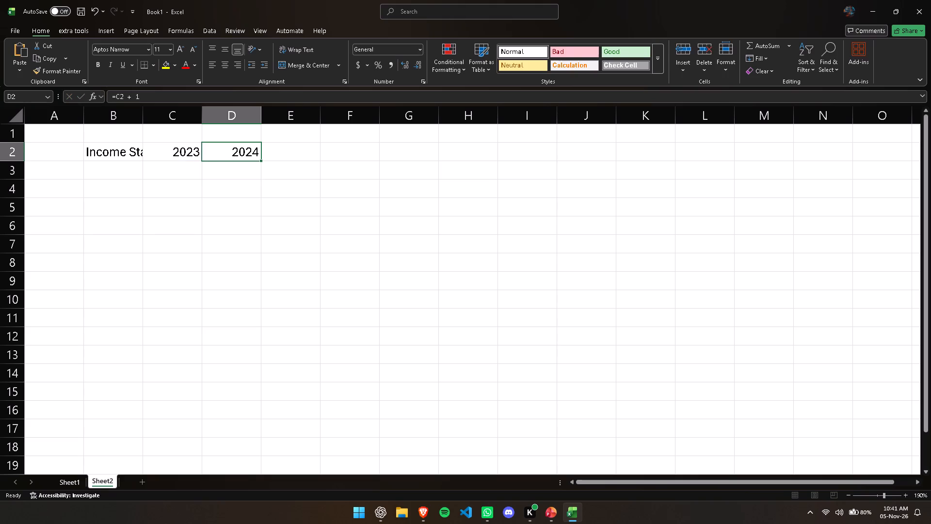
left_click_drag(259, 159, 317, 160)
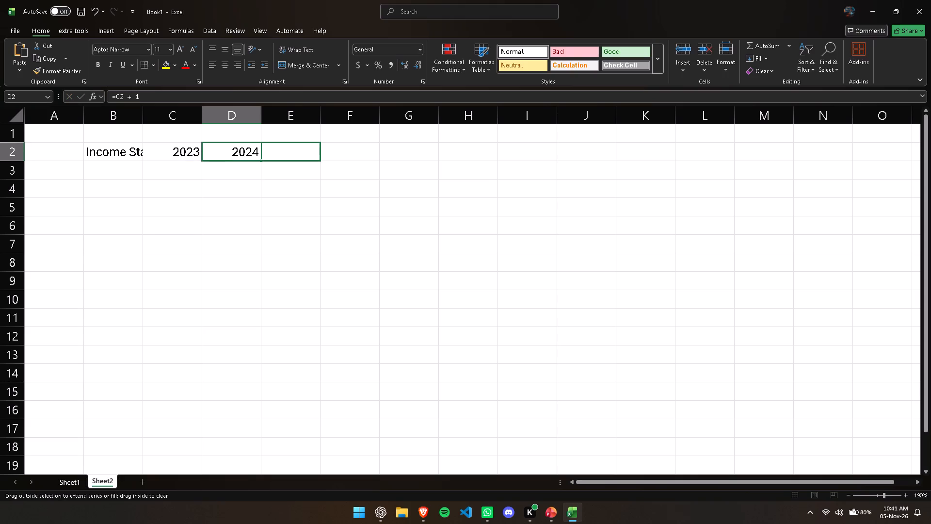
left_click_drag(317, 160, 412, 160)
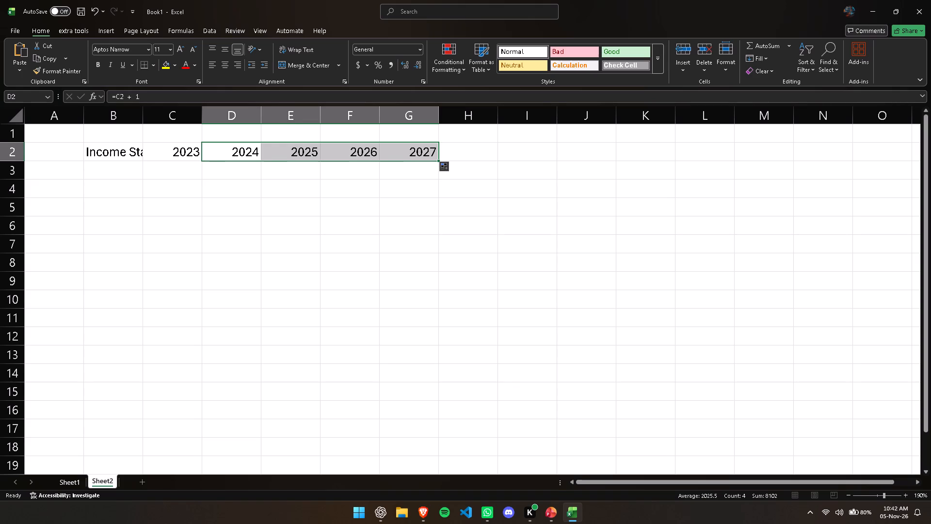
Auto-fit the width of column B to the Income Statement title.
double_click(143, 119)
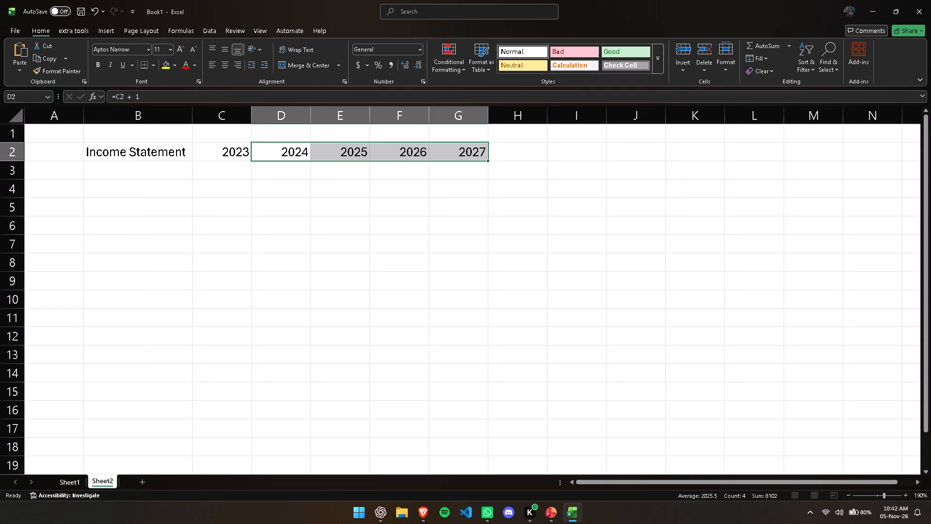
Fill the header row B2:G2, from the Income Statement title to 2027, with the lightest blue theme tint.
left_click(116, 153)
key("ctrl+shift+Right")
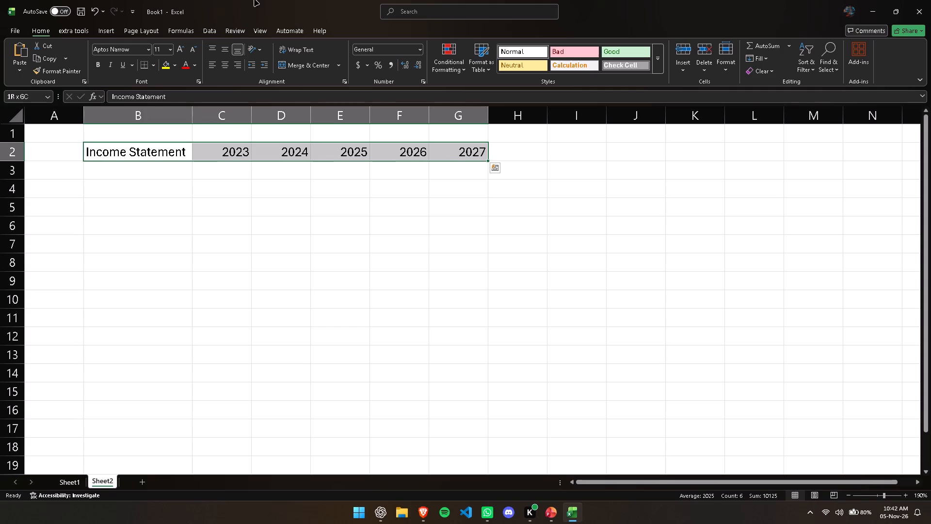
left_click(239, 50)
left_click(177, 67)
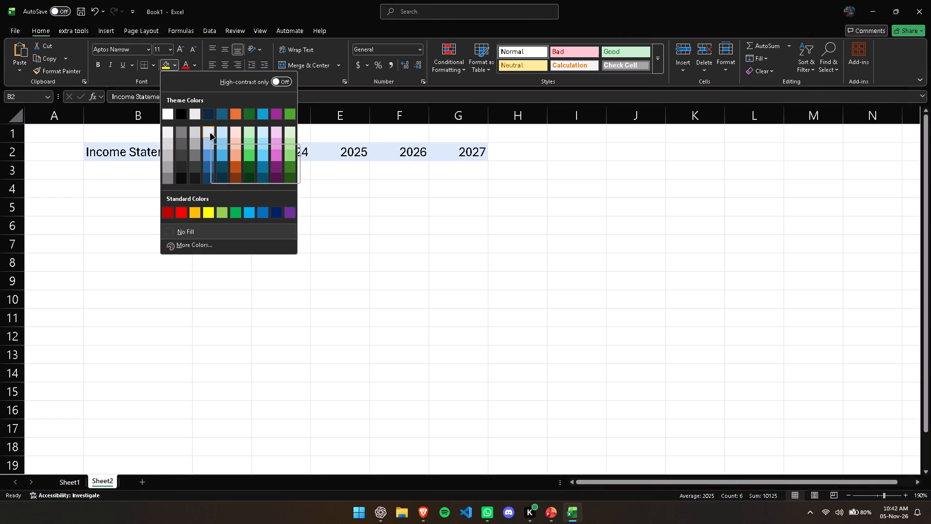
left_click(210, 134)
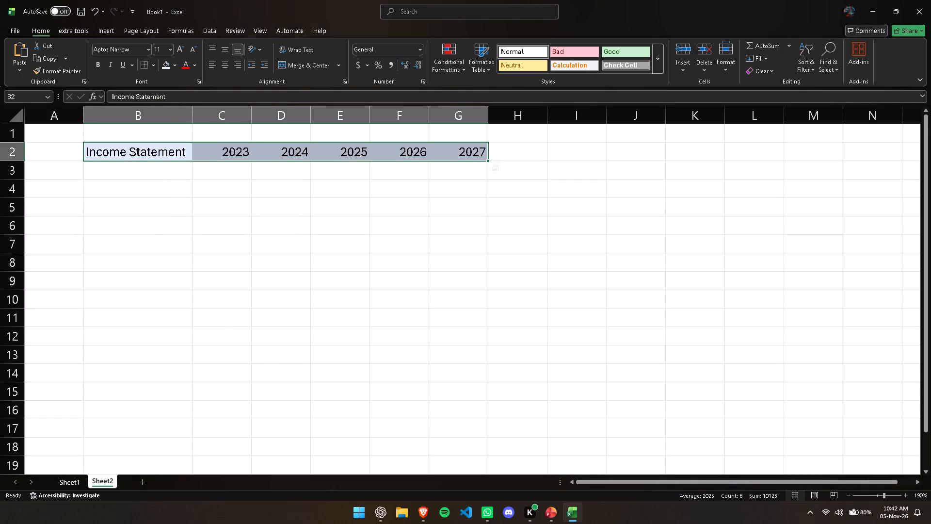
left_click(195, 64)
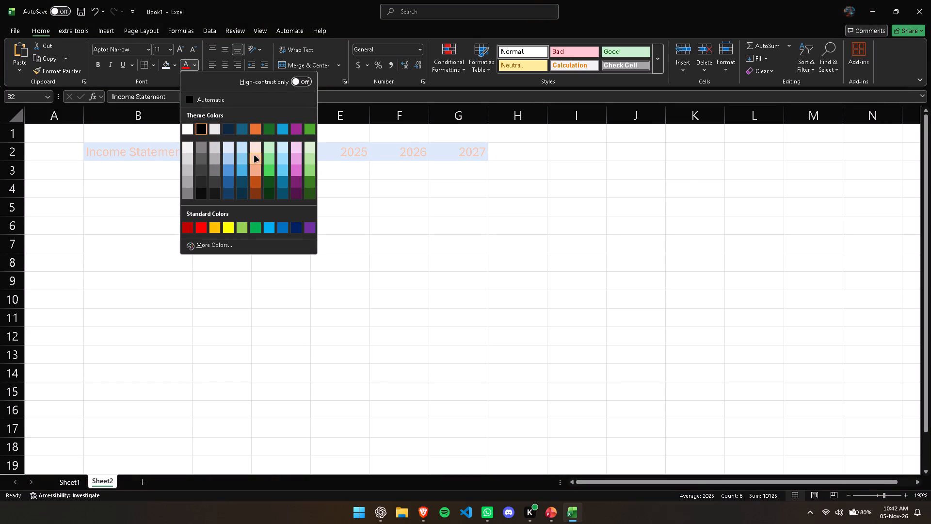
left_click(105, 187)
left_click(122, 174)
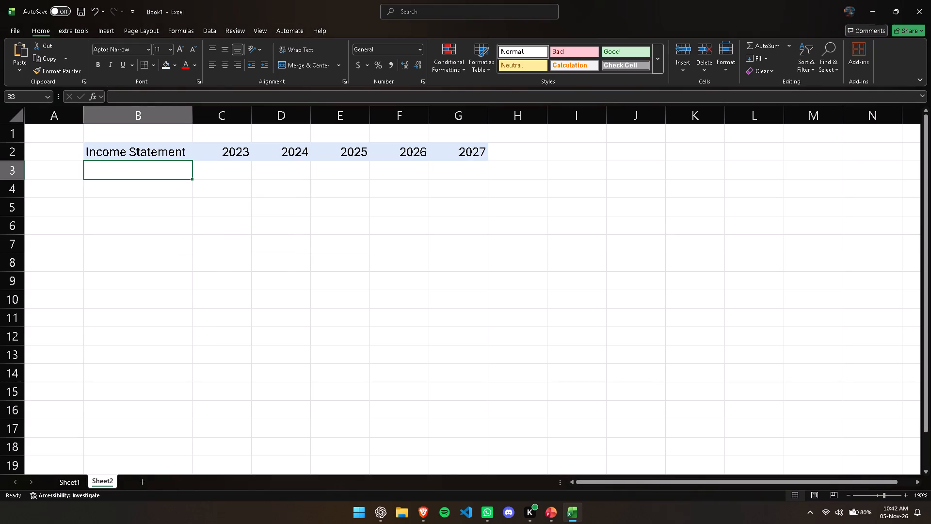
Make the header row B2:G2, with the Income Statement title and the years, bold.
left_click(173, 155)
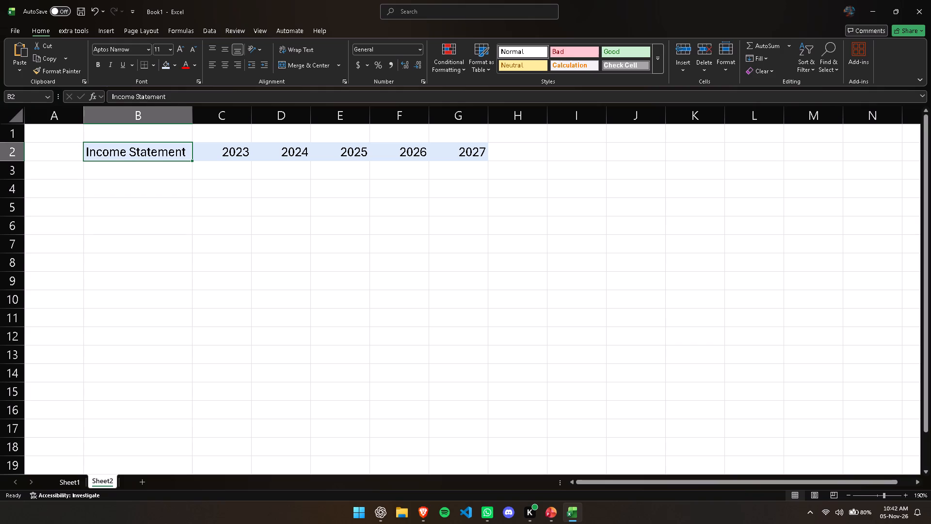
key("ctrl+shift+Right")
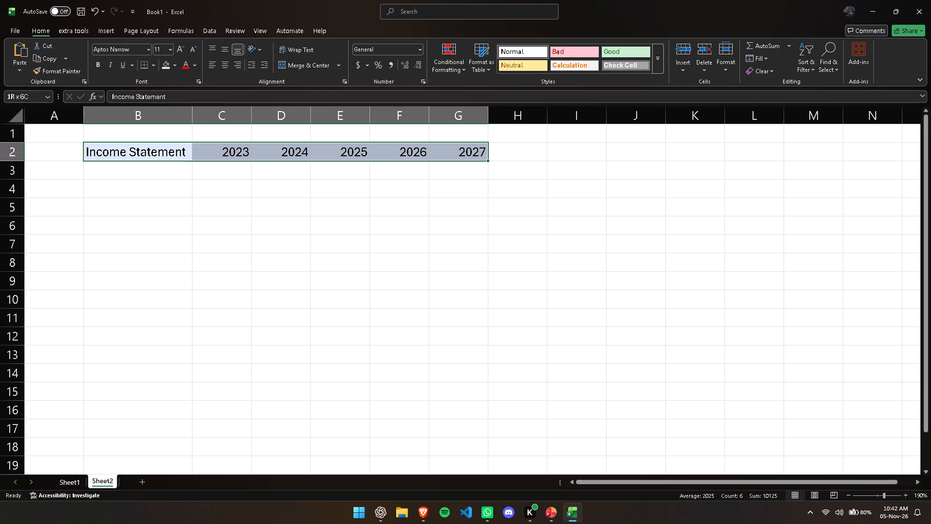
key("ctrl+b")
left_click(193, 176)
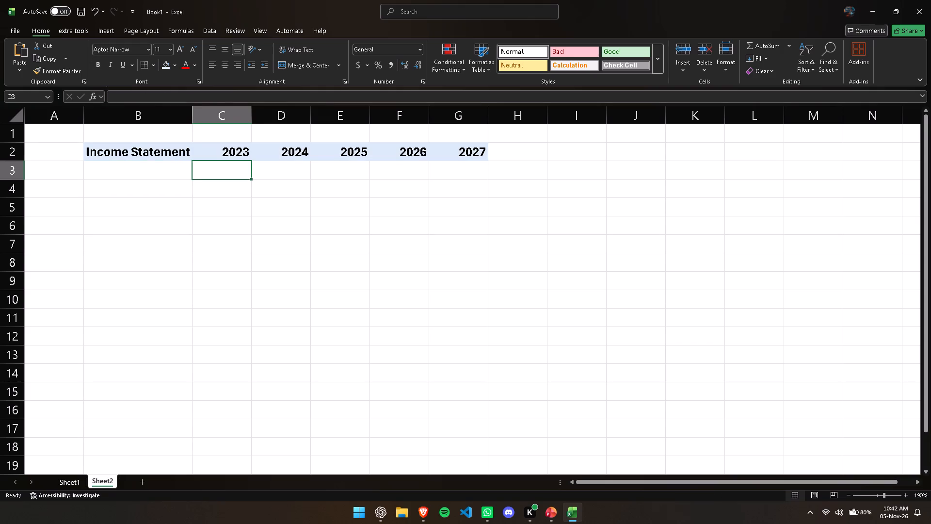
Copy the line-item labels in A1:A10 of Sheet1 and paste them as values into Sheet2 starting at B3.
left_click(160, 170)
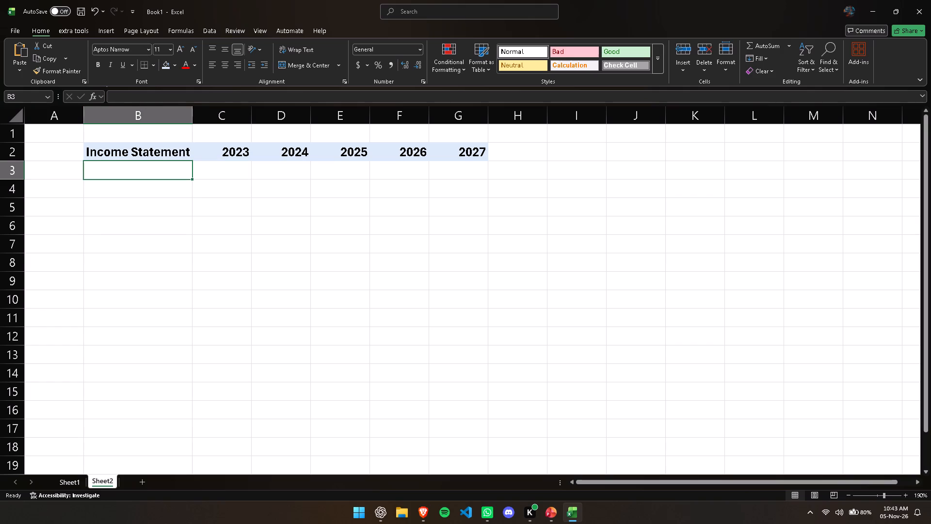
left_click(68, 485)
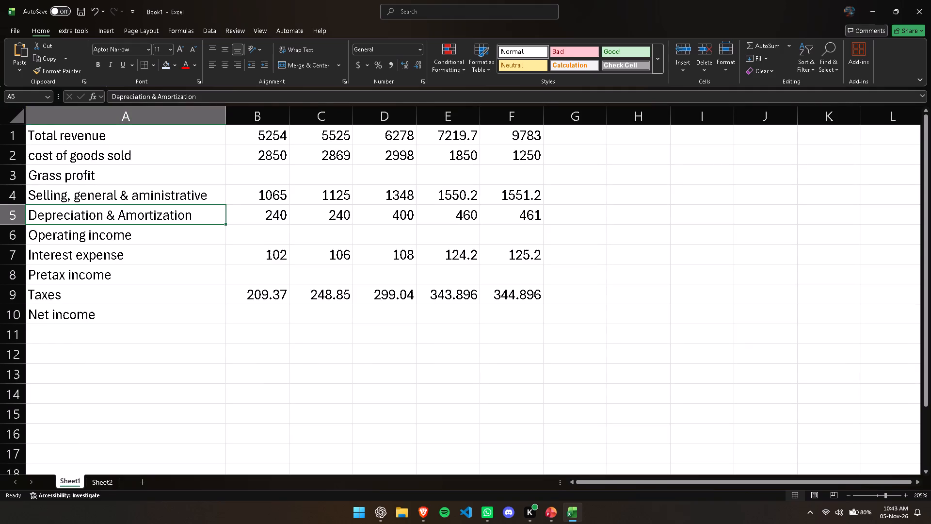
left_click_drag(104, 136, 144, 305)
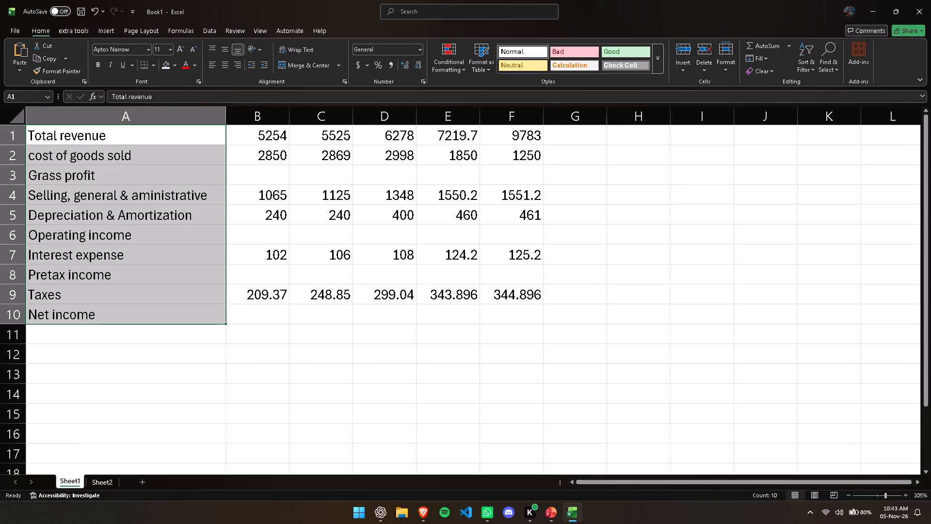
key("ctrl+c")
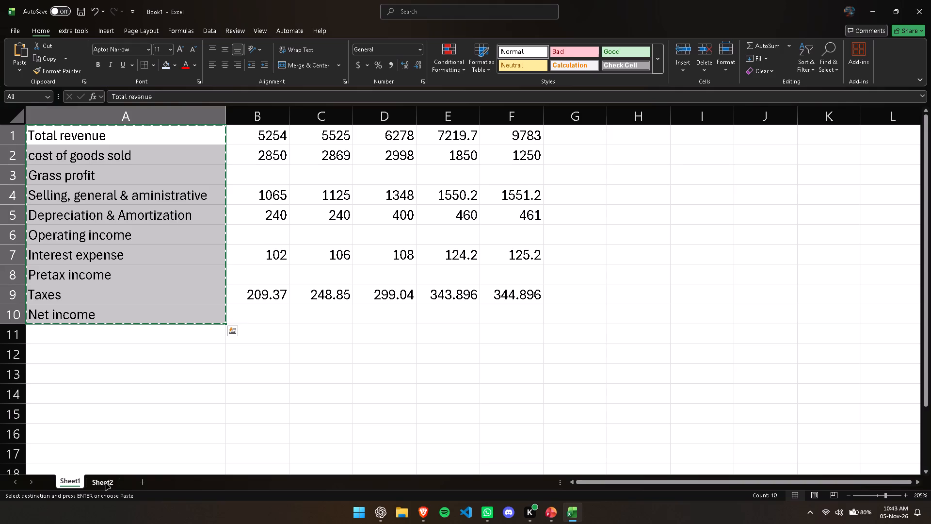
left_click(106, 483)
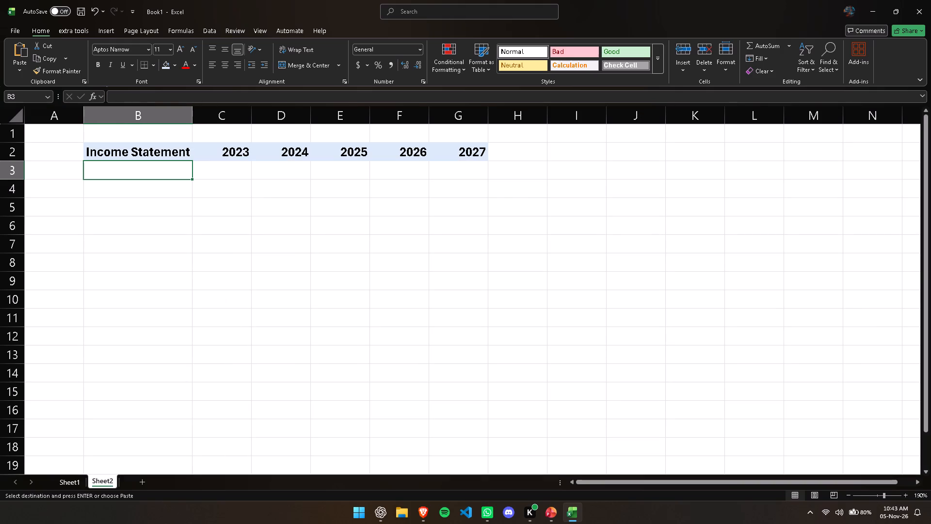
left_click(139, 167)
key("ctrl+shift+v")
Auto-fit the width of column B on Sheet2 to the longest line-item label.
left_click(192, 114)
double_click(192, 114)
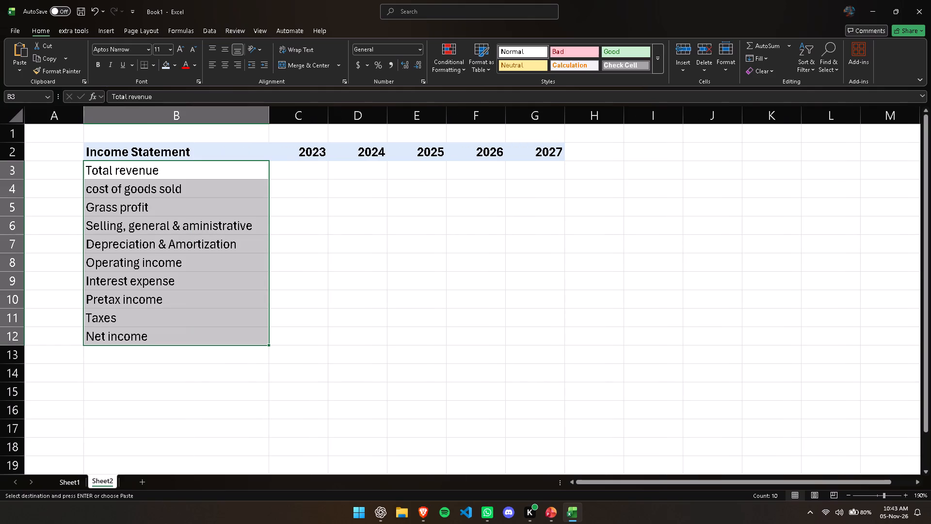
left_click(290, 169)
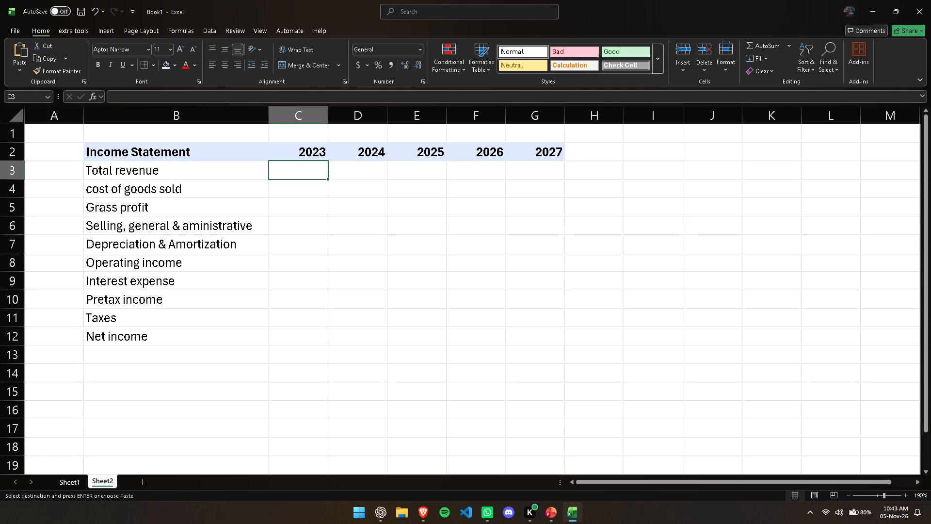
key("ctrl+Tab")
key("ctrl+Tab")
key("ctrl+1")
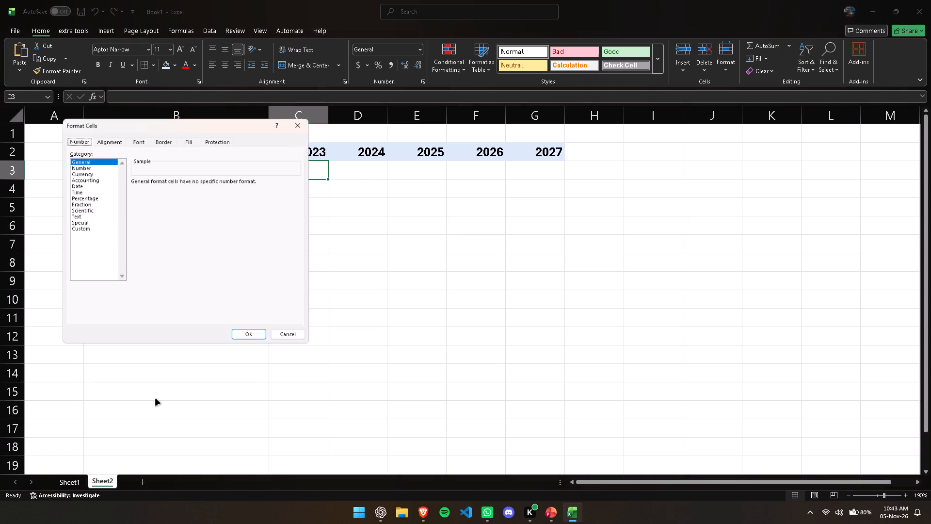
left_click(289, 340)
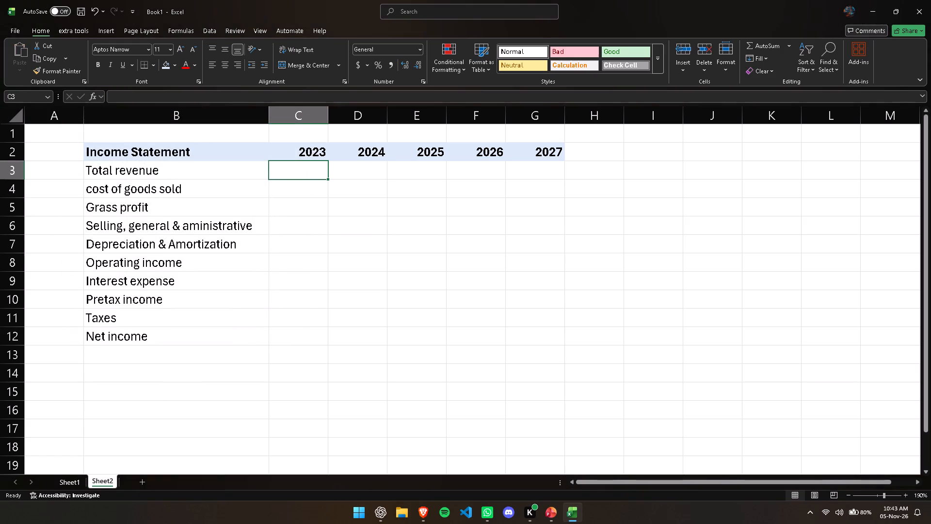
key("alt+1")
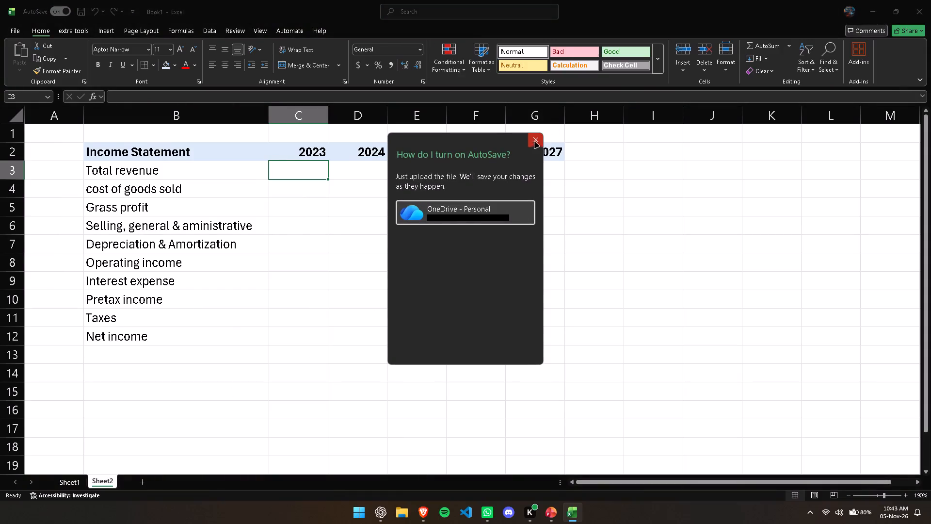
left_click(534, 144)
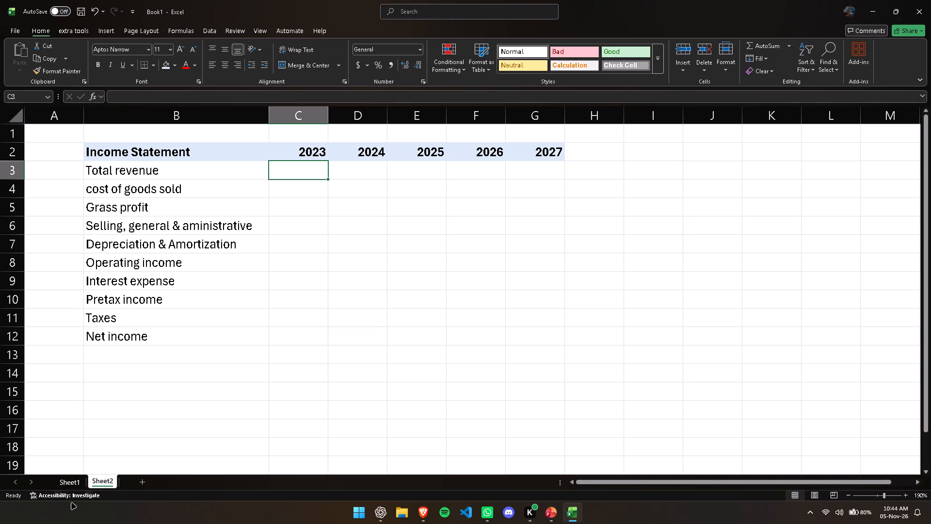
Copy the five years of figures in B1:F9 of Sheet1 and paste them into Sheet2 starting at C3.
left_click(70, 486)
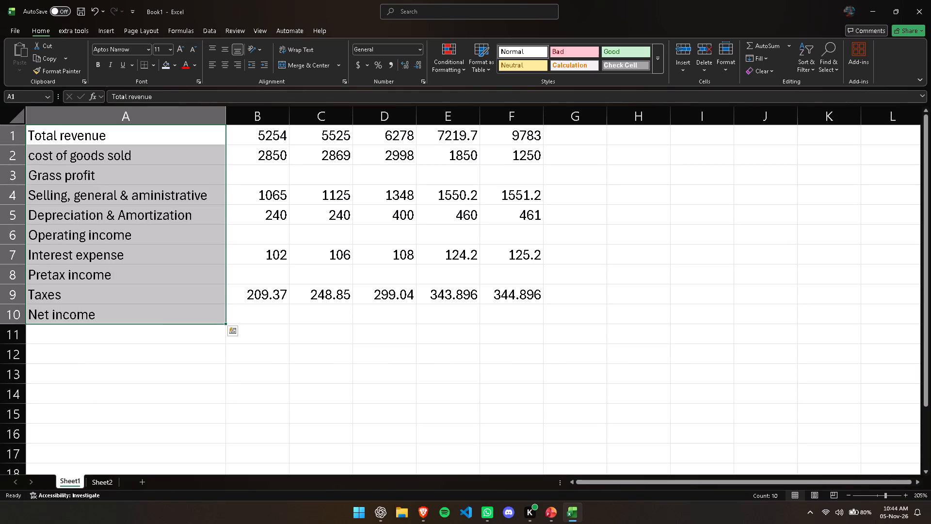
left_click_drag(252, 137, 501, 293)
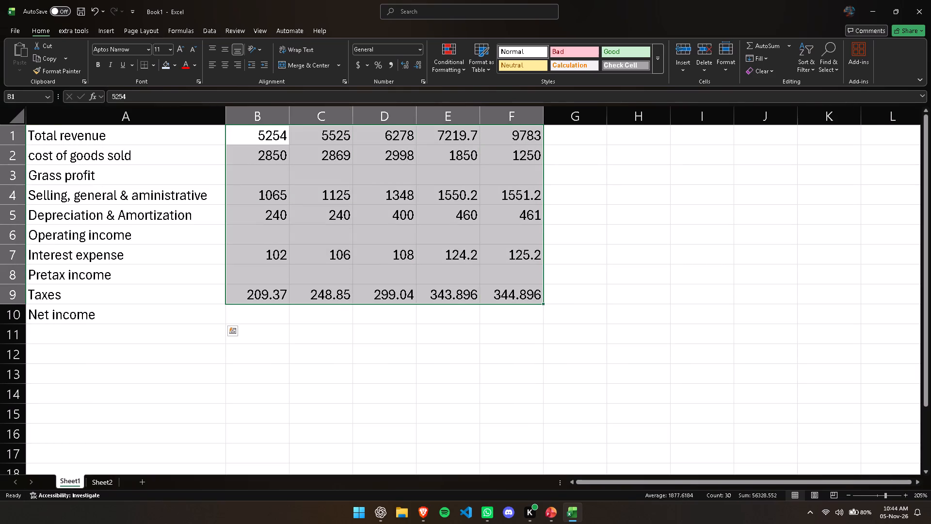
key("ctrl+c")
left_click(107, 482)
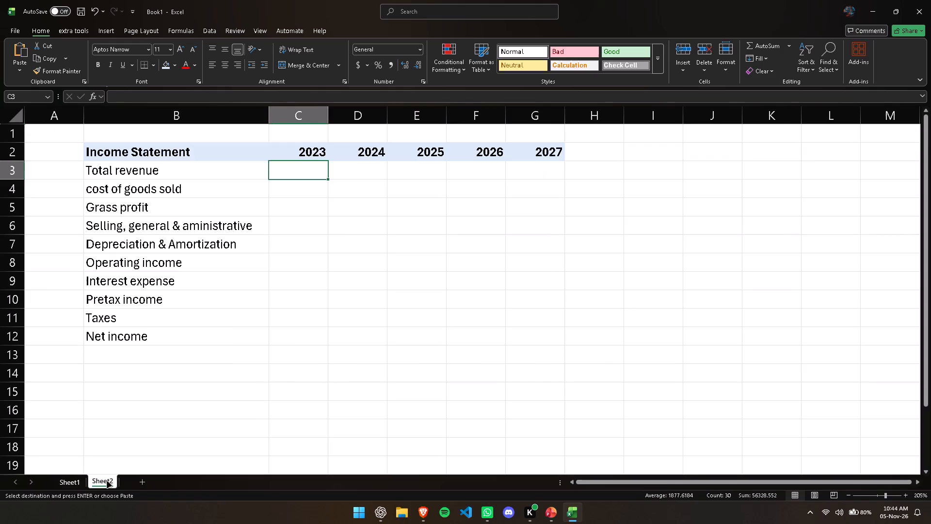
left_click_drag(295, 173, 388, 255)
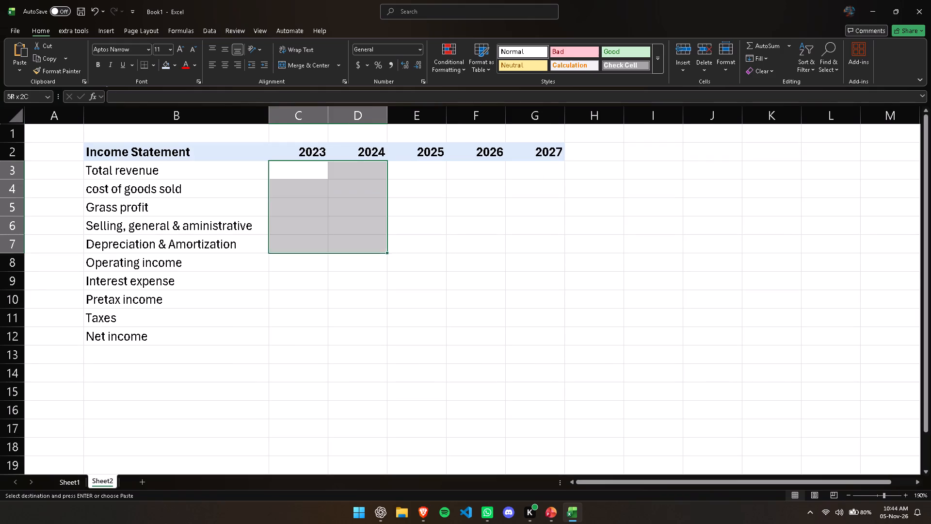
left_click_drag(388, 255, 526, 335)
key("ctrl+v")
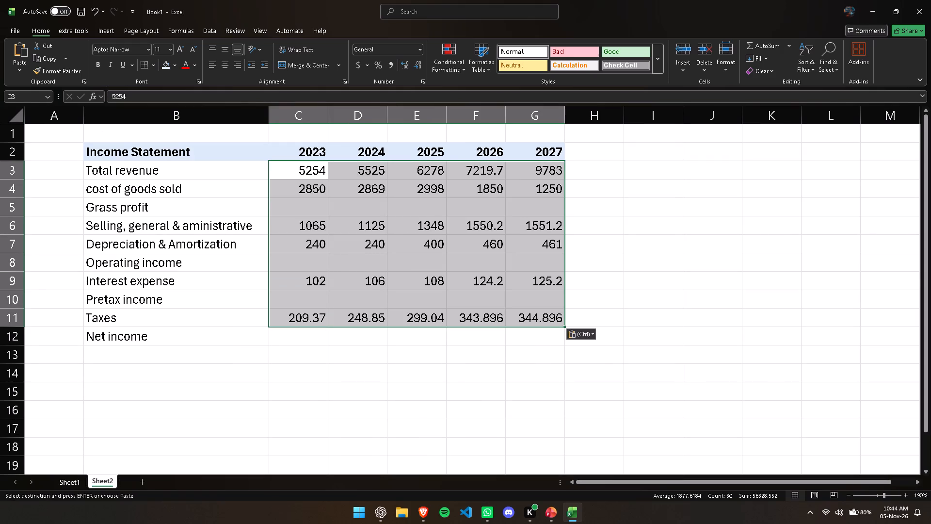
left_click(467, 291)
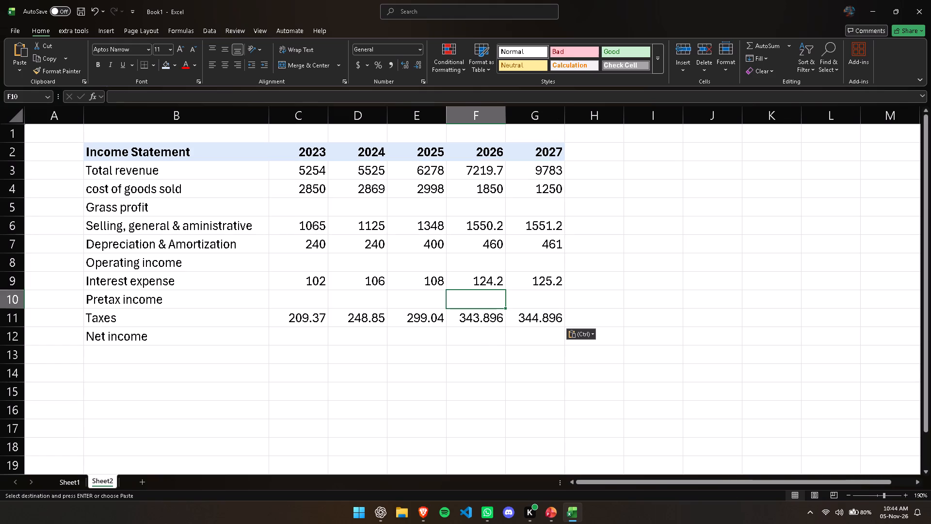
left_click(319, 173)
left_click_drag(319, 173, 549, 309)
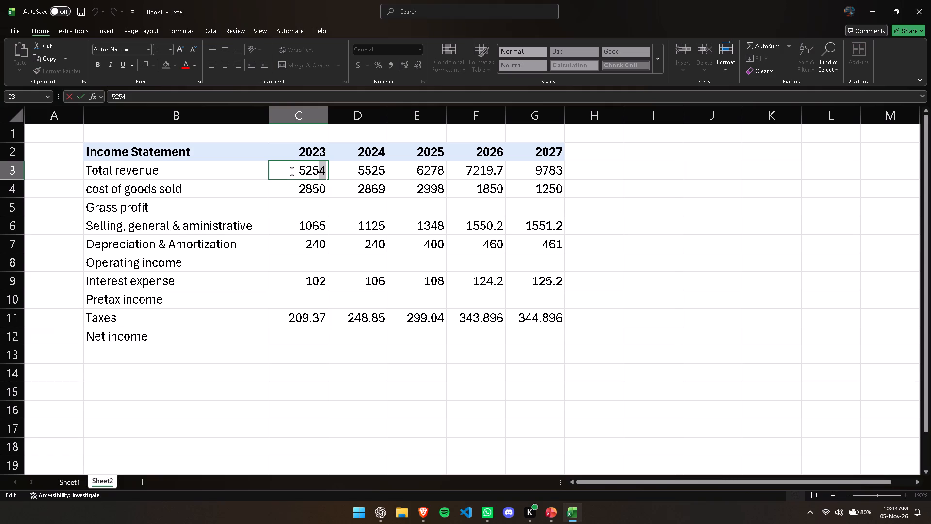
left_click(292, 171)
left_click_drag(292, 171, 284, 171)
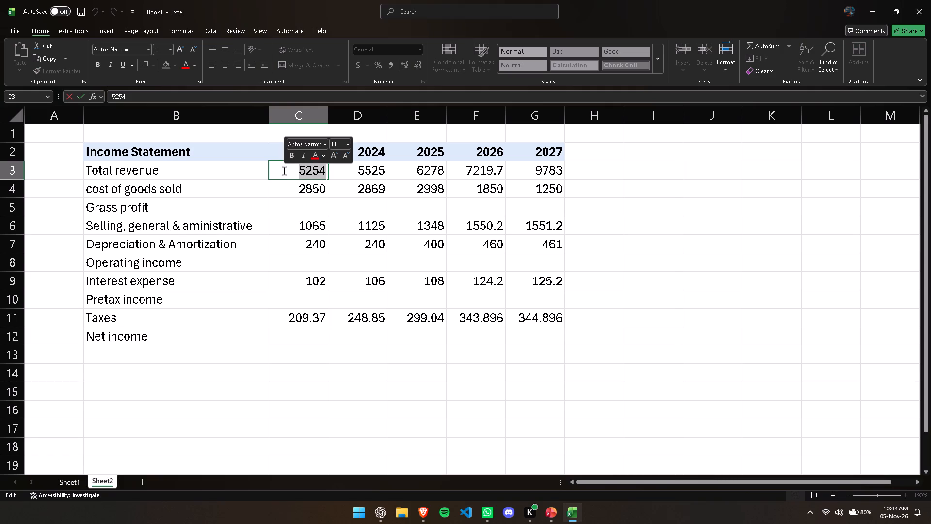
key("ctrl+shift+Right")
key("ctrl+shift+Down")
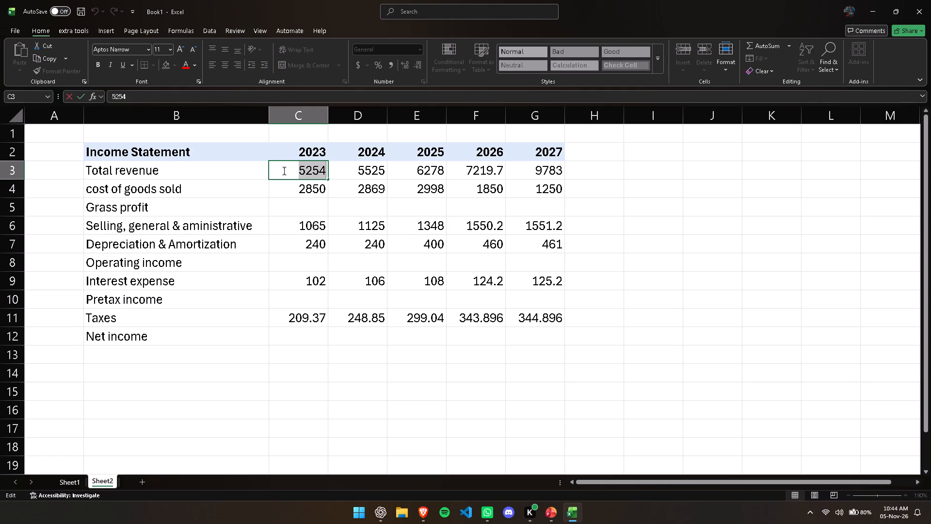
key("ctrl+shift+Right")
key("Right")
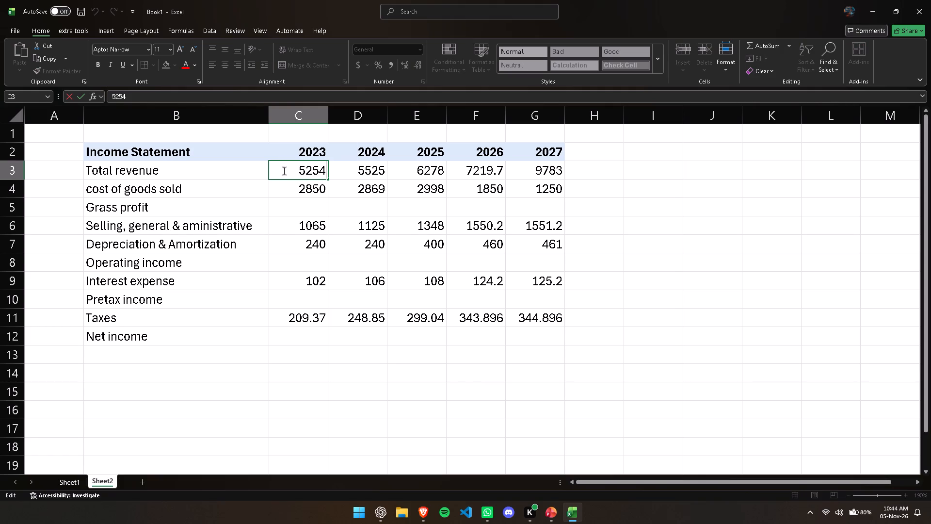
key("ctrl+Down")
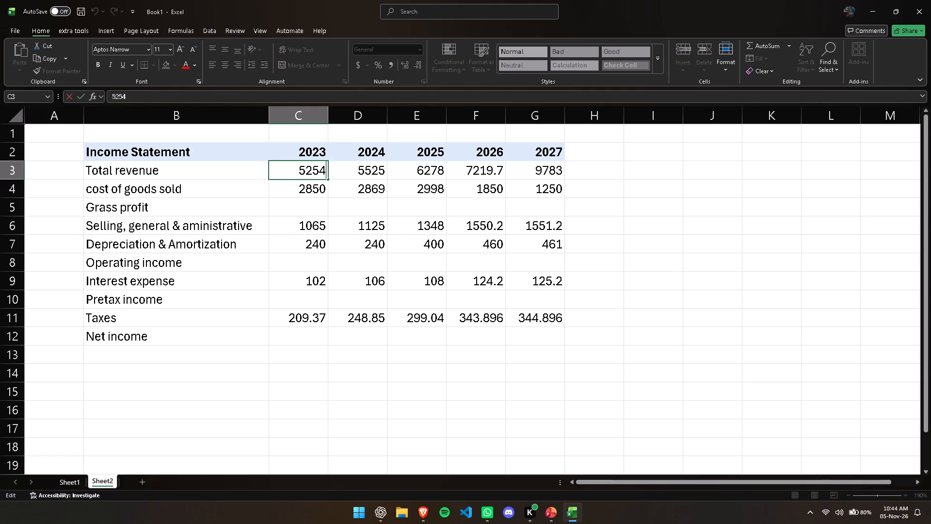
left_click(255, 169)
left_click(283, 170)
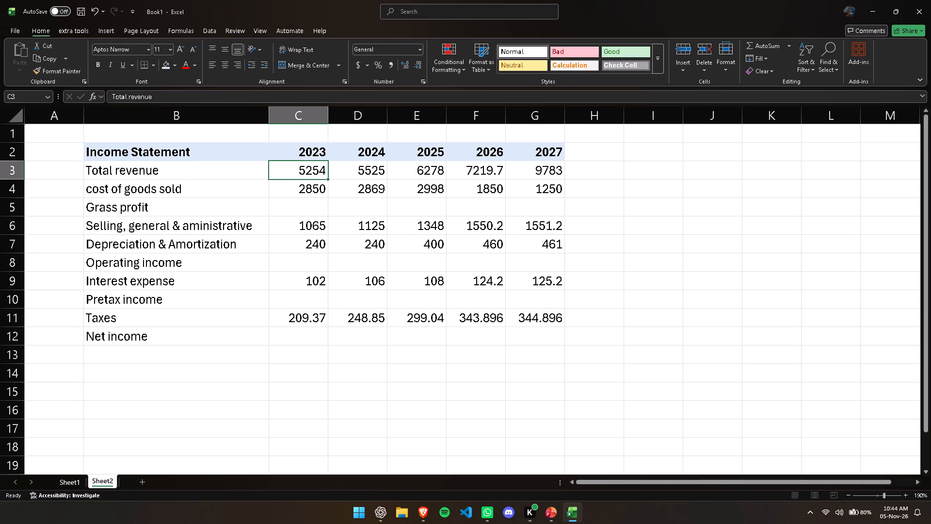
Format the figures in C3:G11 as numbers with 0 decimal places and a thousands separator.
key("ctrl+shift+Down")
key("ctrl+shift+Right")
key("ctrl+shift+Right")
key("ctrl+shift+Left")
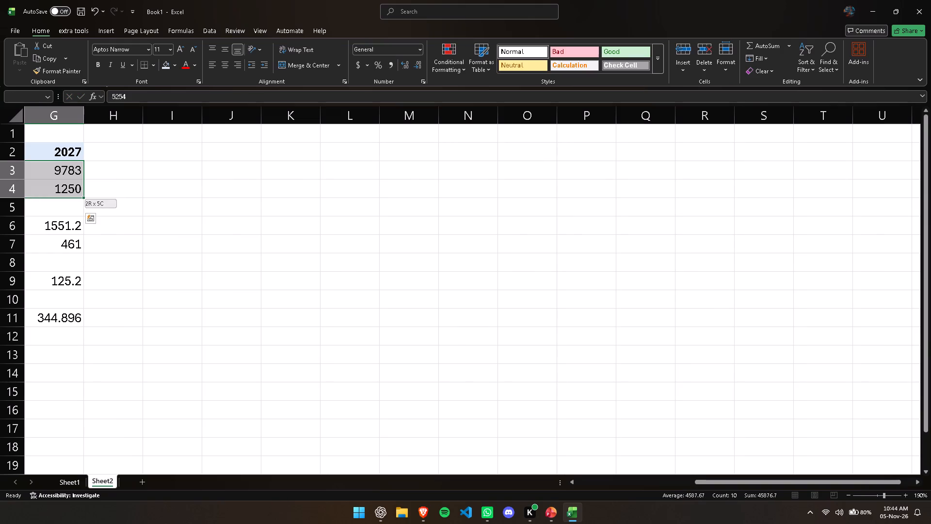
key("ctrl+shift+Down")
key("ctrl+shift+Down")
key("ctrl+shift+Down")
key("ctrl+shift+Down")
key("ctrl+shift+Left")
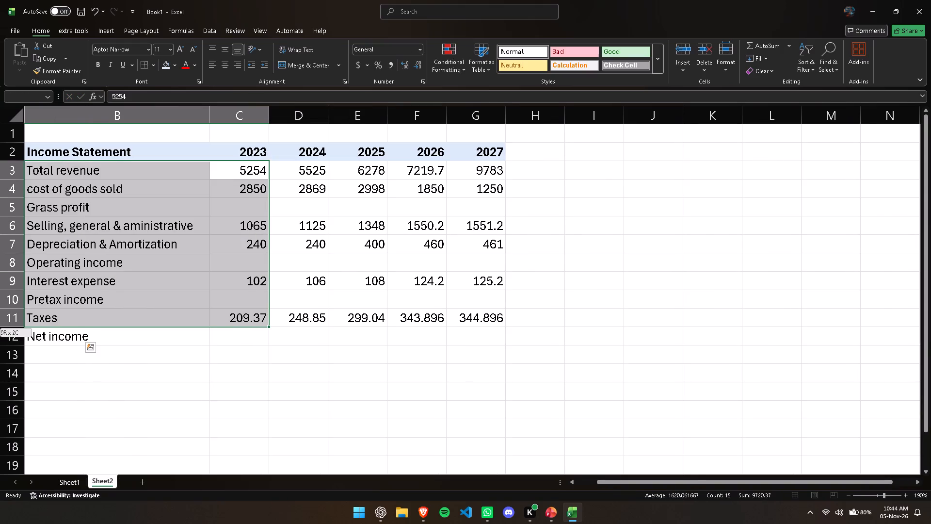
key("ctrl+shift+Right")
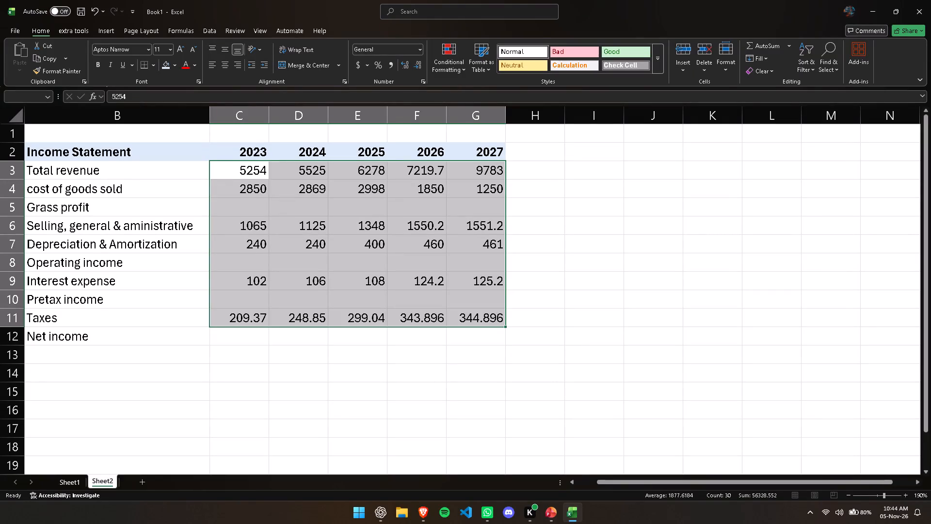
key("ctrl+1")
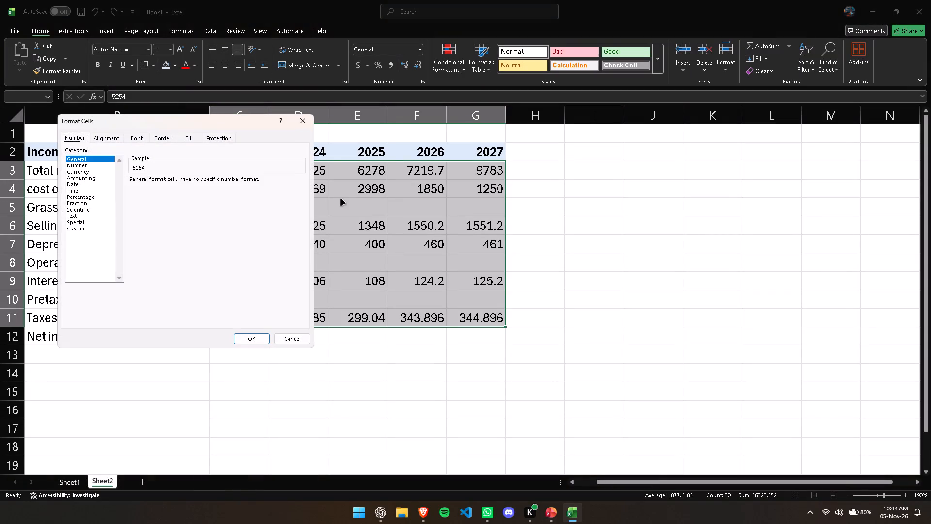
left_click_drag(167, 121, 492, 182)
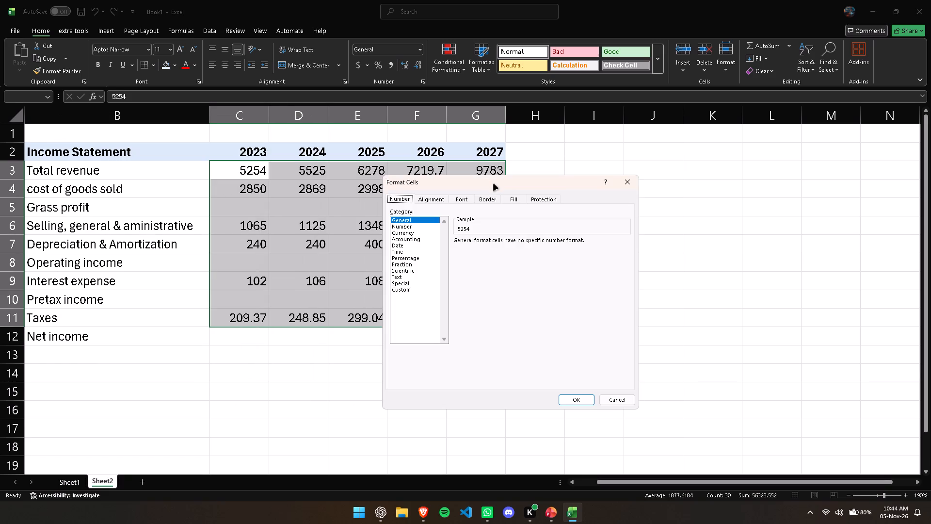
left_click_drag(494, 182, 680, 160)
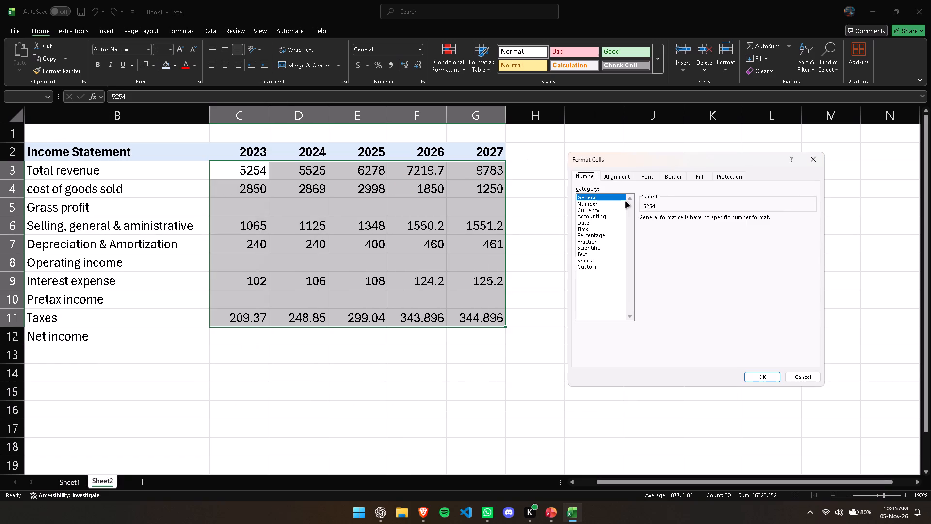
left_click(598, 204)
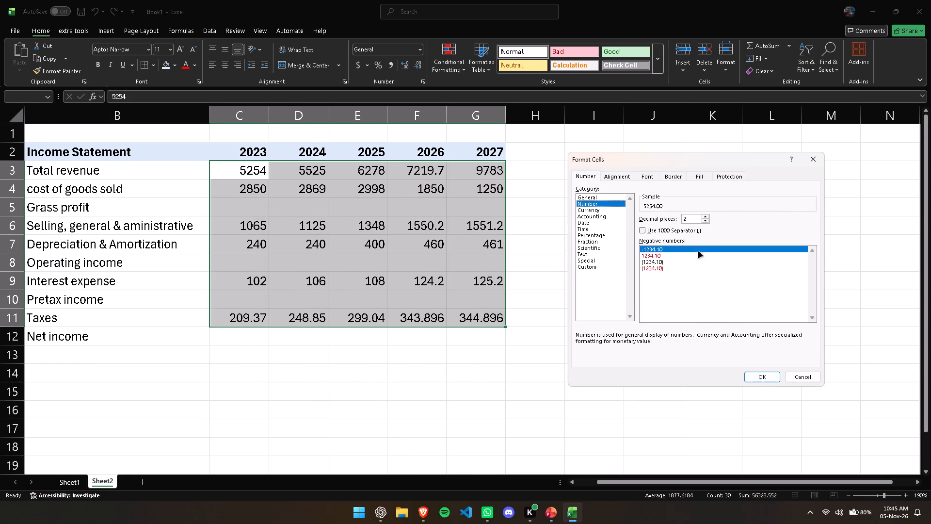
left_click(690, 217)
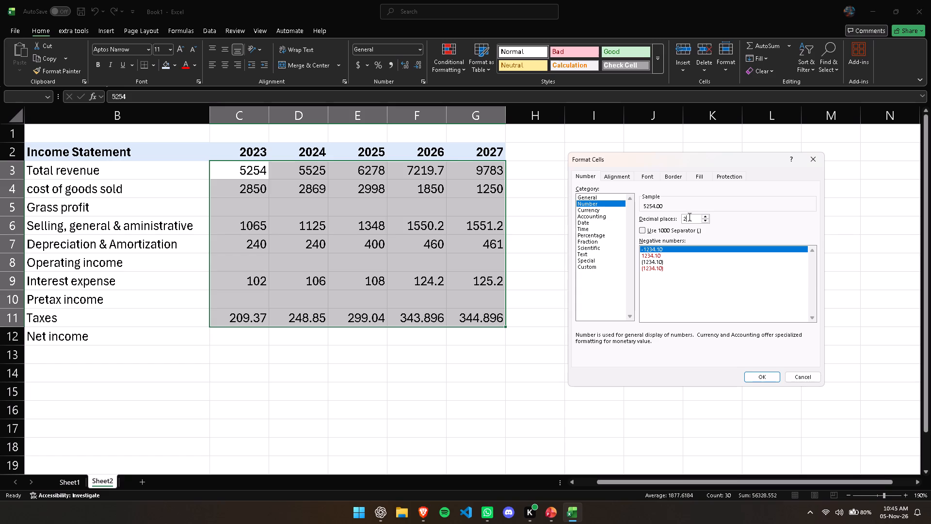
key("BackSpace")
key("0")
left_click(645, 229)
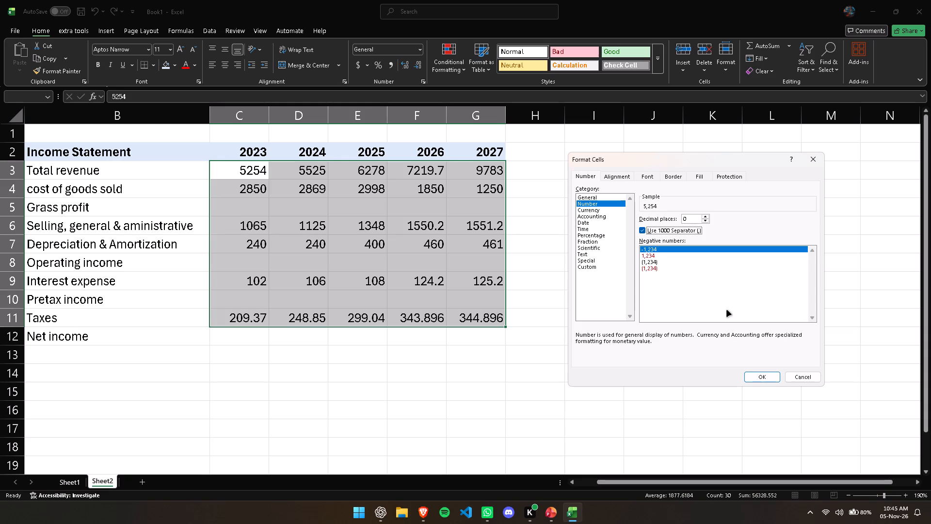
left_click(760, 375)
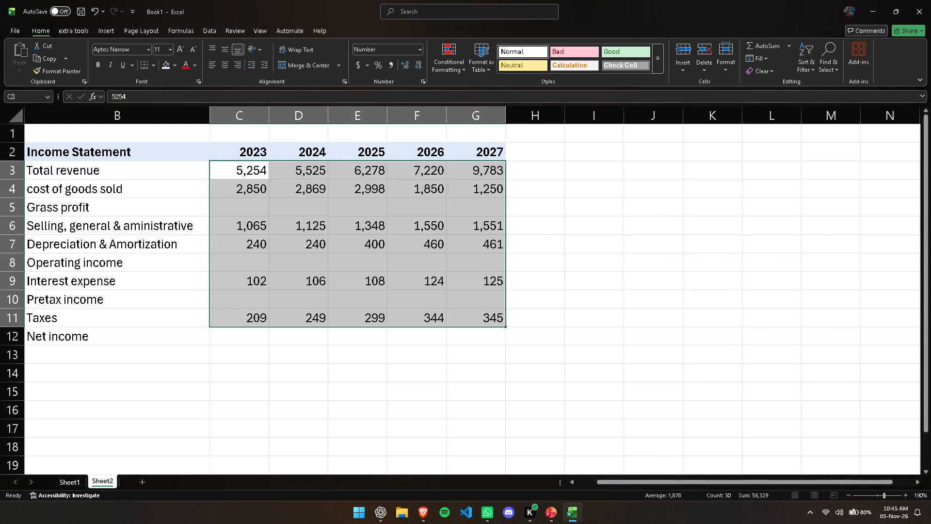
left_click(536, 242)
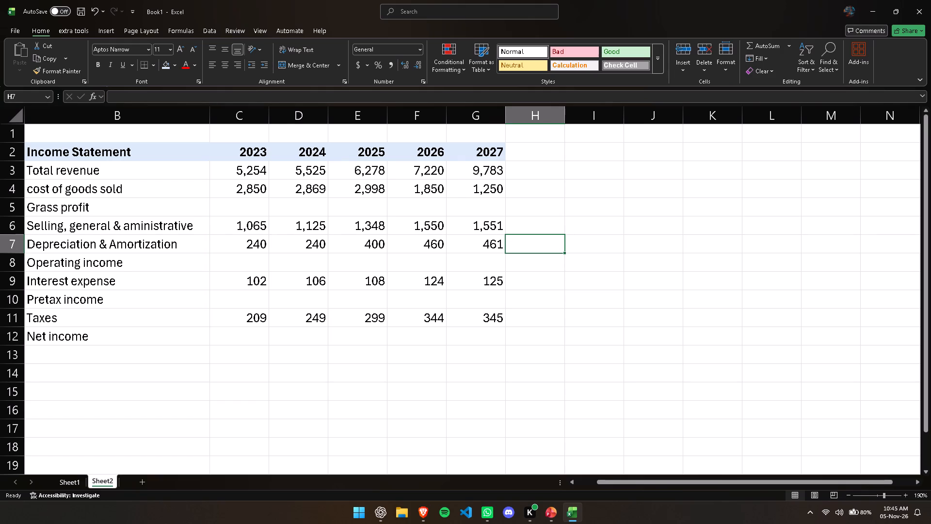
Make the Grass profit row, B5:G5, bold.
scroll(182, 191, "right", 2)
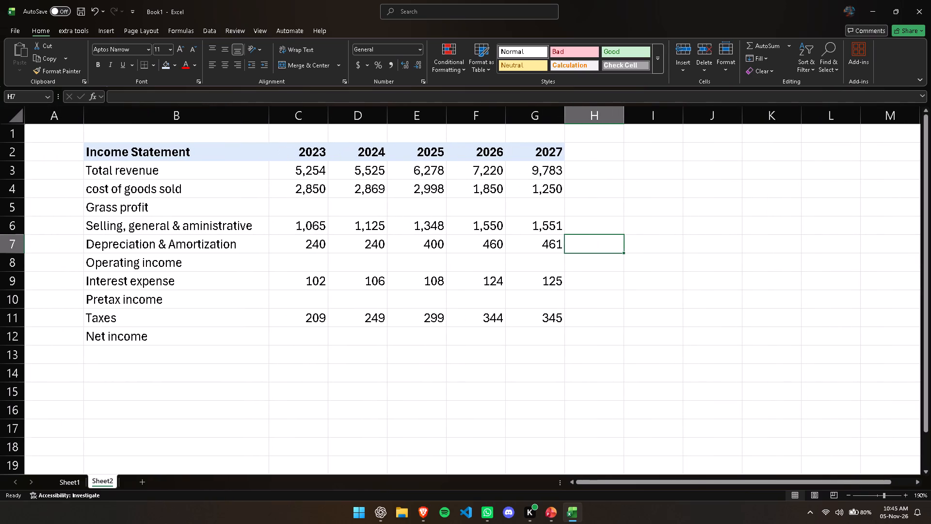
left_click(151, 205)
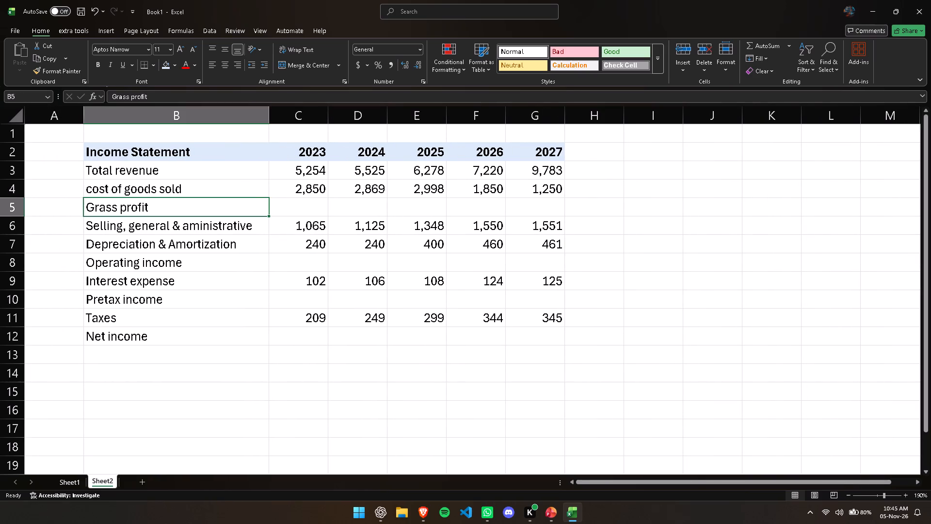
key("shift+Right")
key("shift+Right")
key("shift+Right")
key("shift+Right")
key("shift+Right")
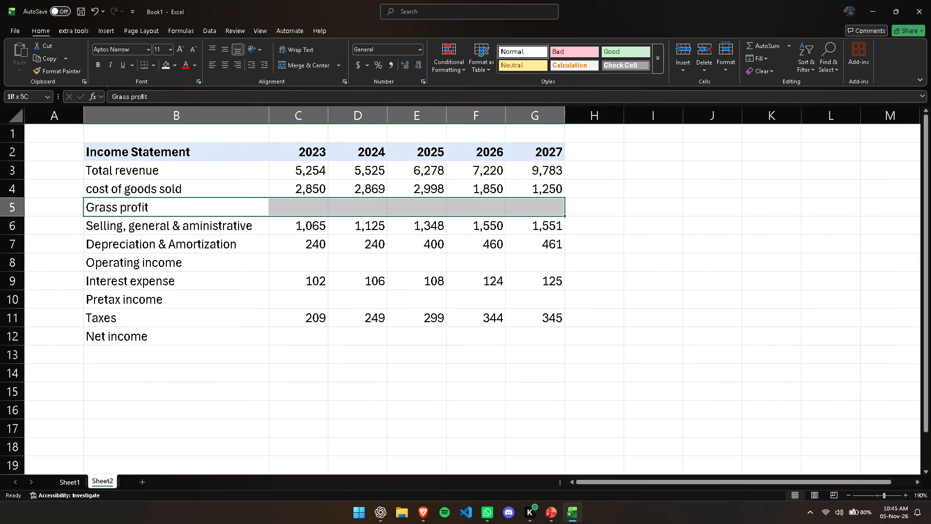
key("ctrl+b")
Add a top border across the Grass profit row, B5:G5.
left_click(158, 205)
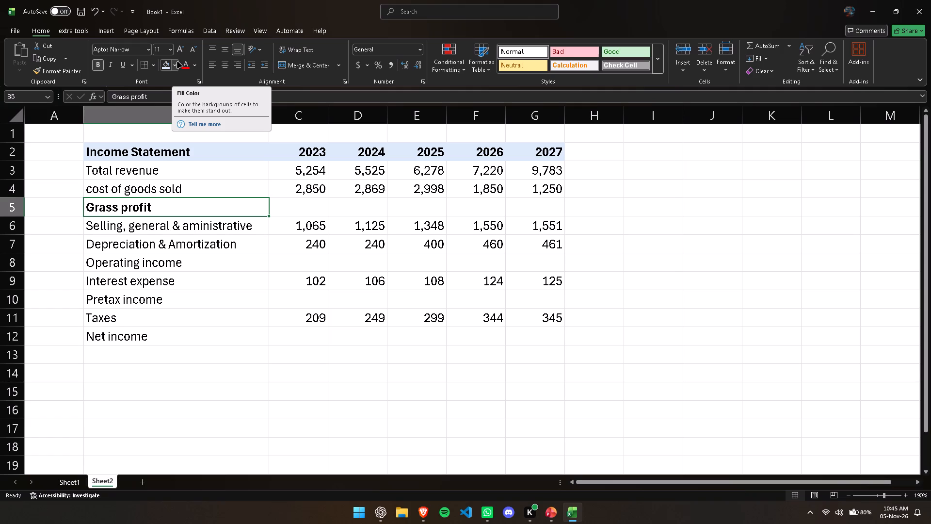
left_click_drag(152, 71, 153, 66)
left_click(153, 66)
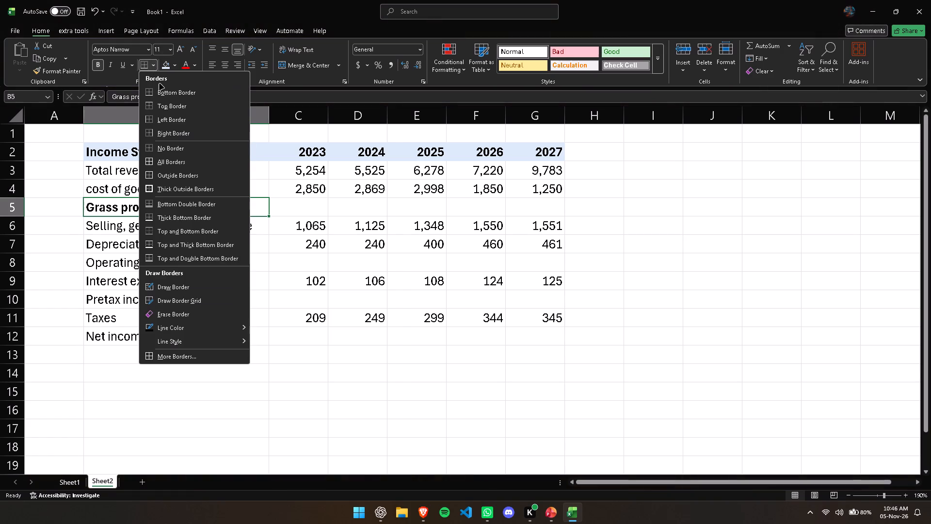
left_click(169, 103)
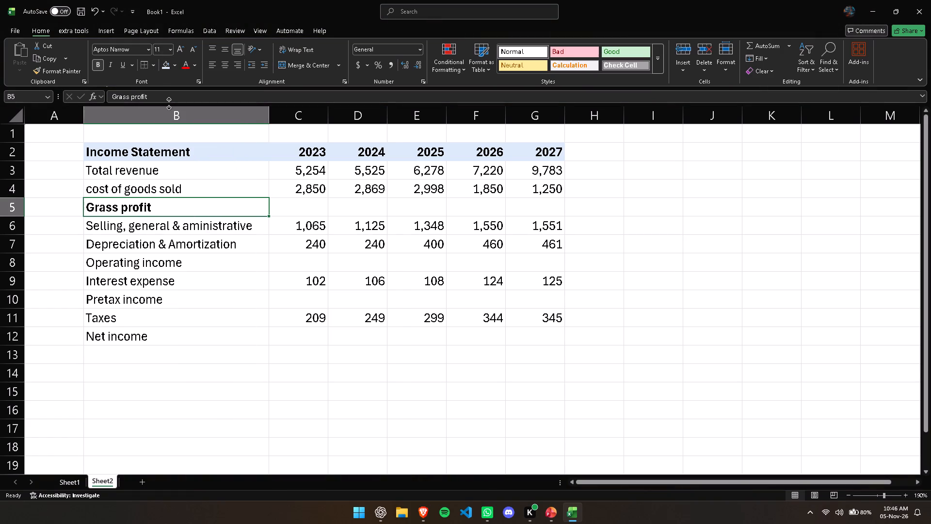
left_click(254, 202)
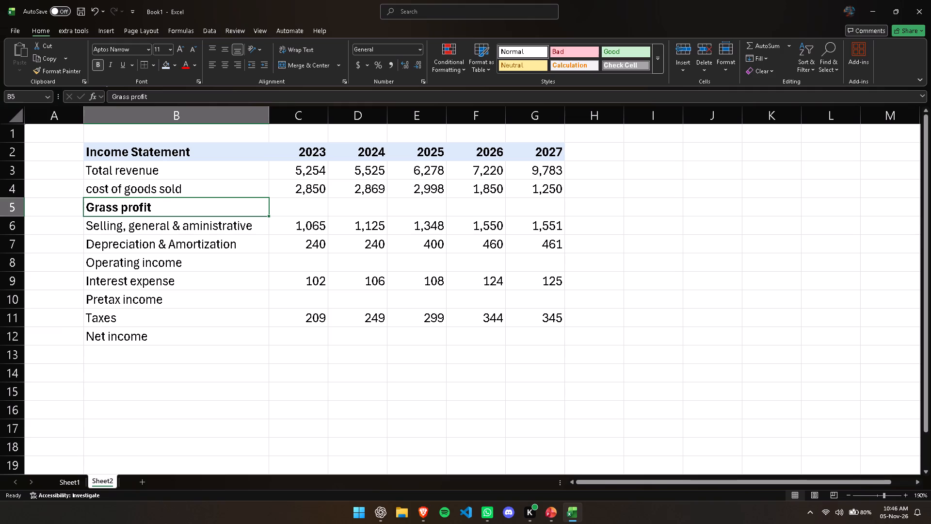
key("shift+Right")
key("shift+Right")
key("shift+Right")
key("shift+Right")
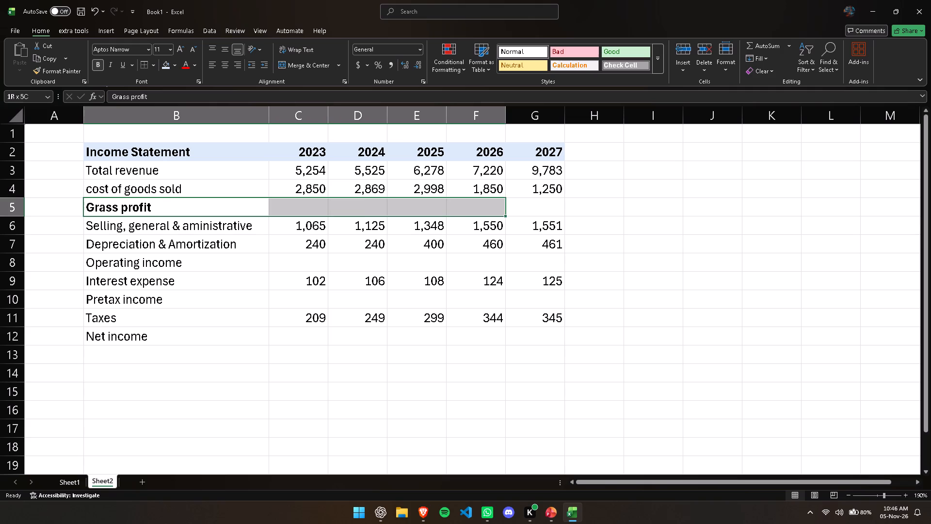
key("shift+Right")
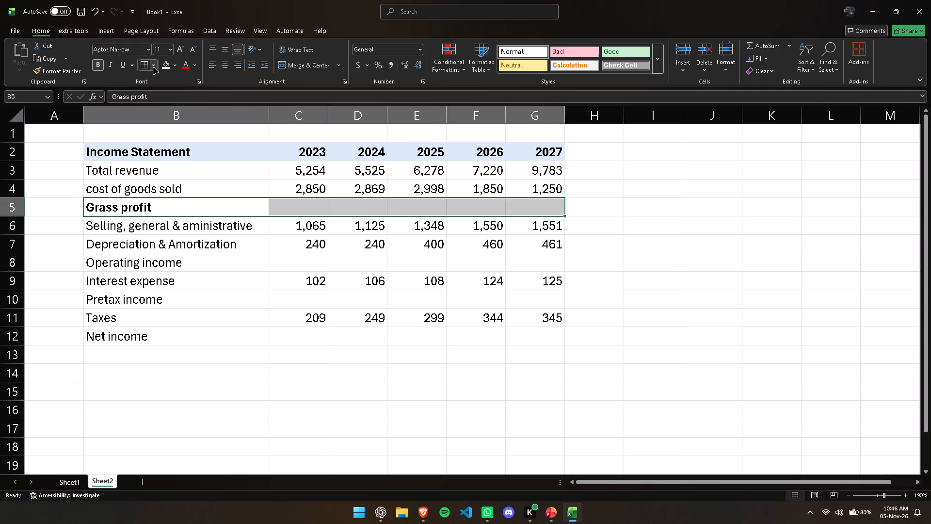
left_click(154, 68)
left_click(170, 106)
Copy the Grass profit row's formatting onto the Operating income row, B8:G8, with Format Painter.
left_click(68, 70)
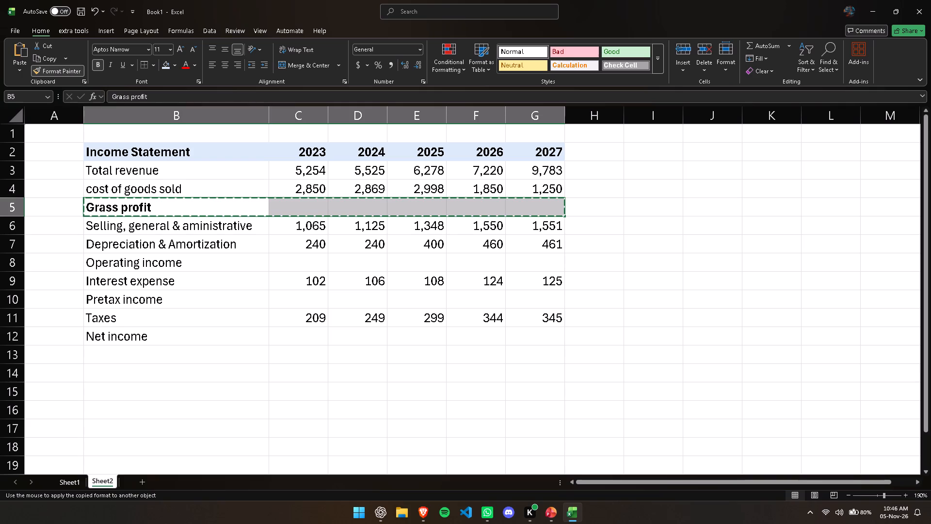
left_click(148, 264)
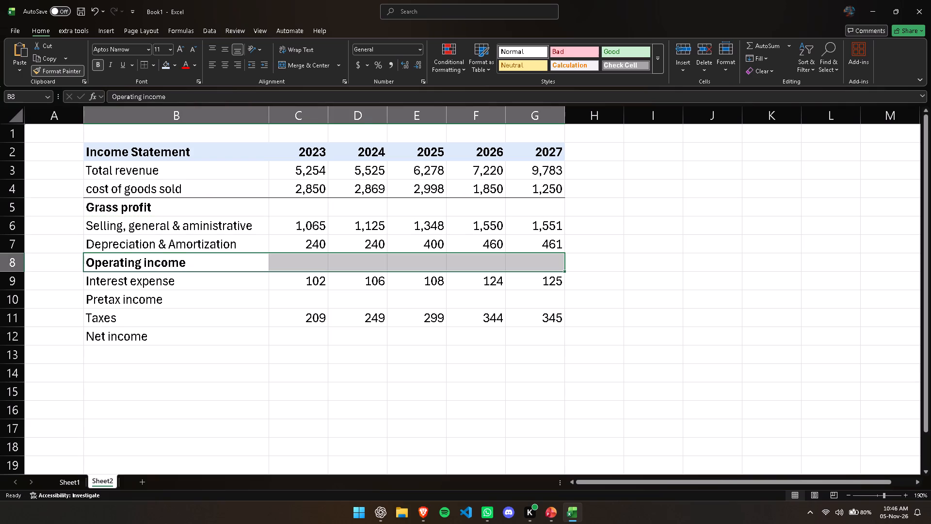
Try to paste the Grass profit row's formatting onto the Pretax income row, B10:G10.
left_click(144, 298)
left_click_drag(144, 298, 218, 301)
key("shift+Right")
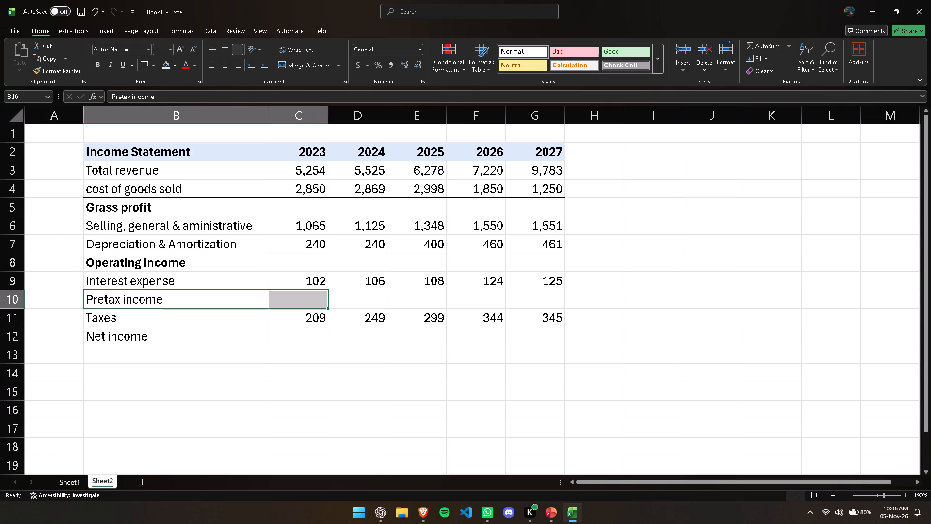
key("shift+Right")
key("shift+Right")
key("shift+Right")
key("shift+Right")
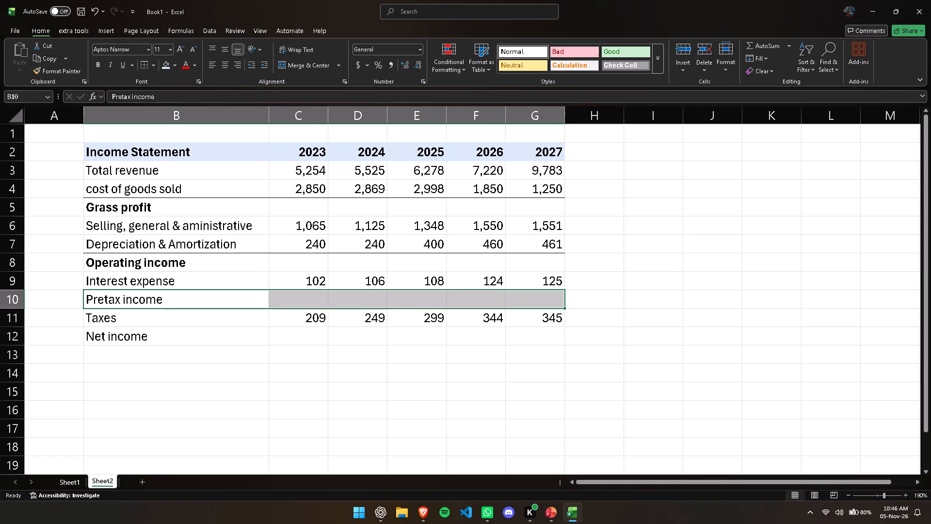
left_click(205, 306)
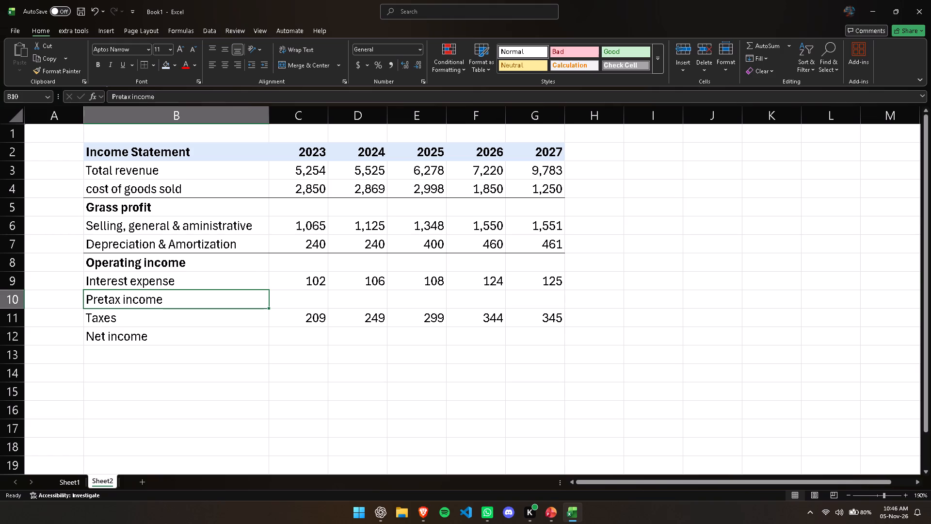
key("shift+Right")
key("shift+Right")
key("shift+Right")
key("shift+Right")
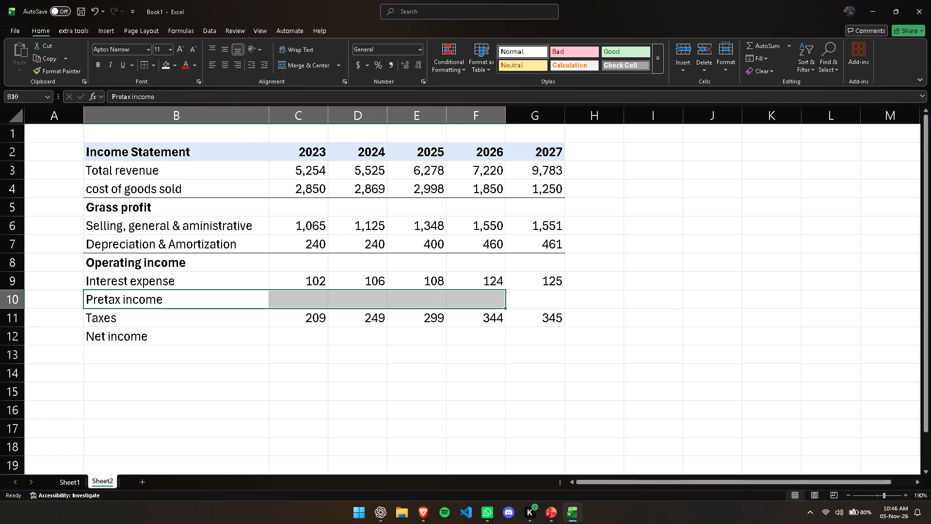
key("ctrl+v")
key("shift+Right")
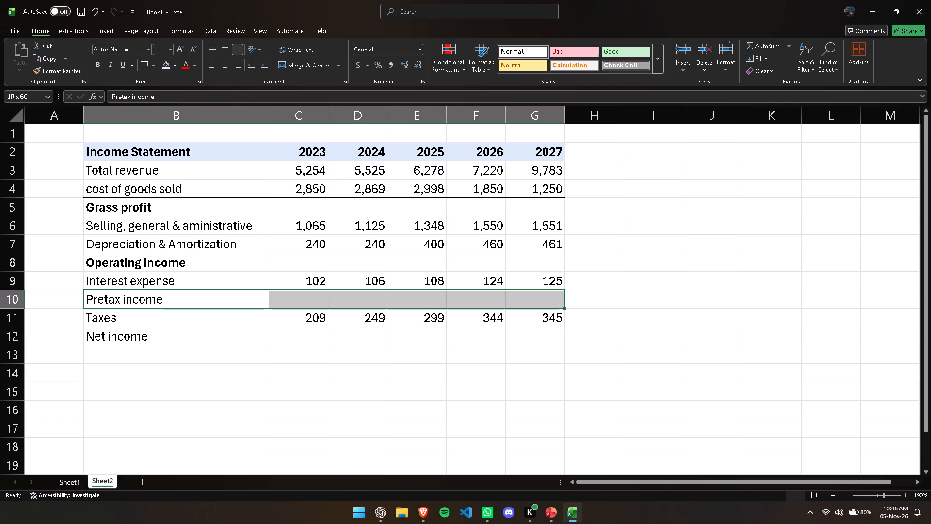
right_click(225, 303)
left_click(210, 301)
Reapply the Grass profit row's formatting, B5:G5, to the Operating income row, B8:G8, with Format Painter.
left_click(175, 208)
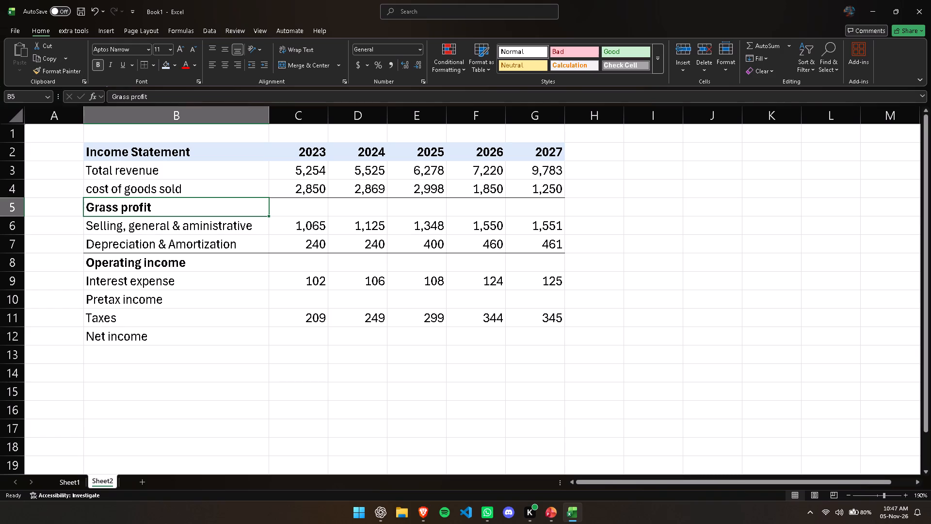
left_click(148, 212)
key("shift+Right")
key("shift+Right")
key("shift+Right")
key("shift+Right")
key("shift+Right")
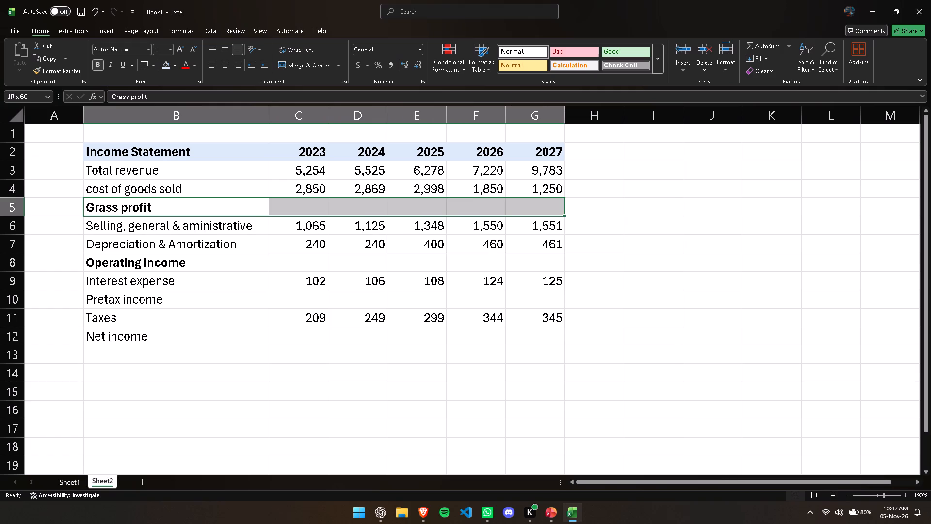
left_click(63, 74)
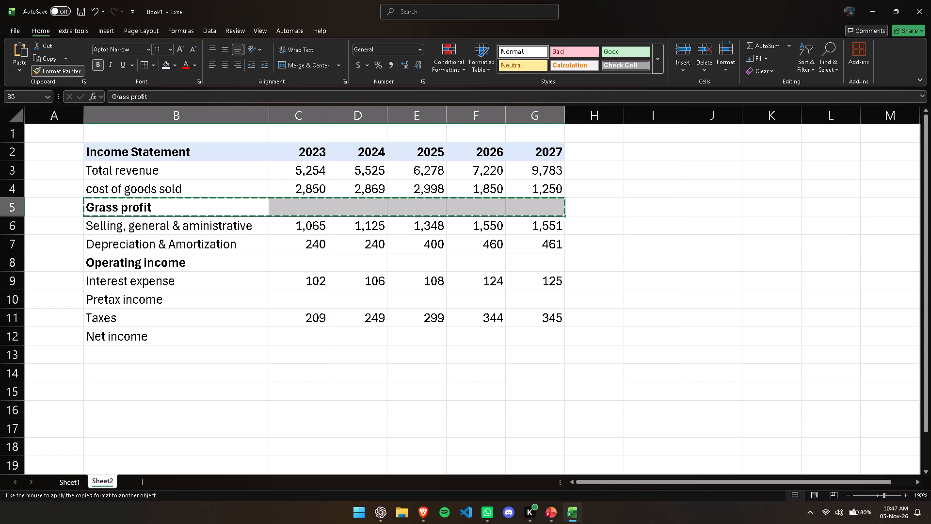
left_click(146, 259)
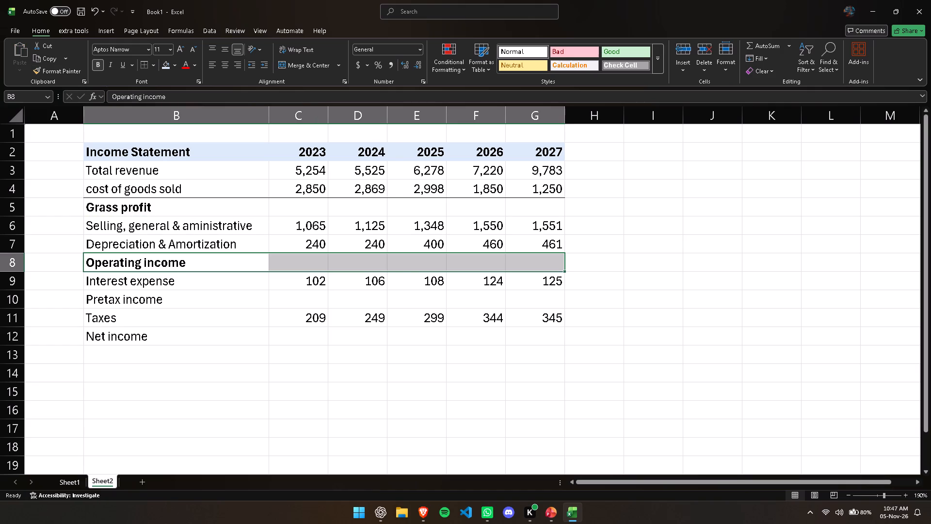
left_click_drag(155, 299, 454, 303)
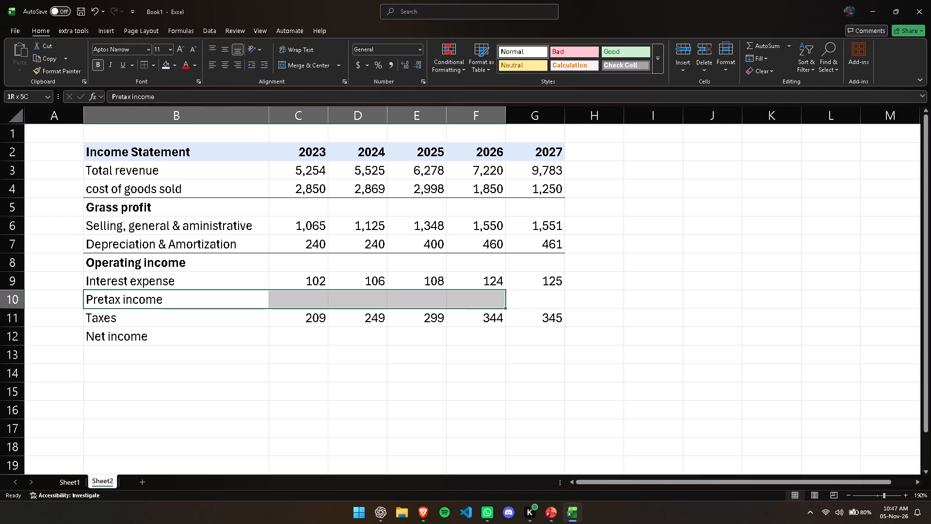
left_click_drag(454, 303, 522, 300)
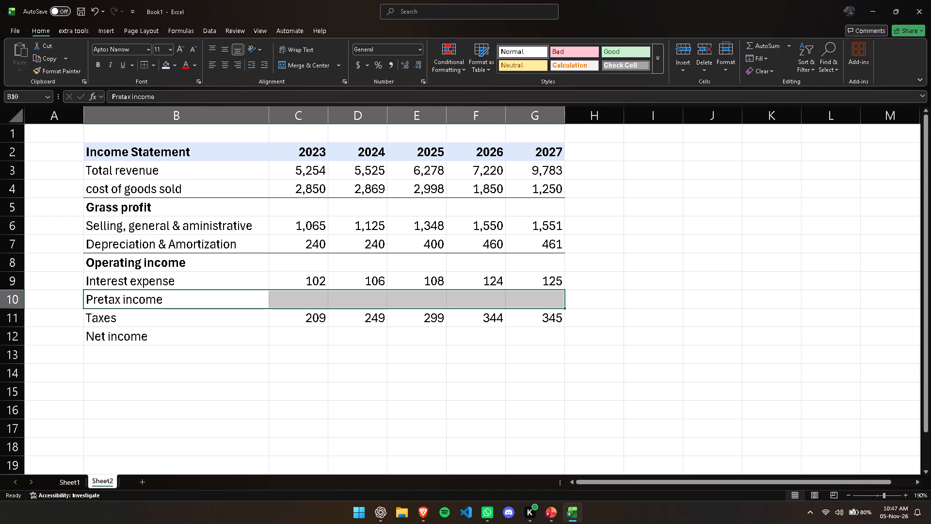
Copy the Grass profit row's formatting, B5:G5, onto the Pretax income row, B10:G10, with Format Painter.
left_click(180, 210)
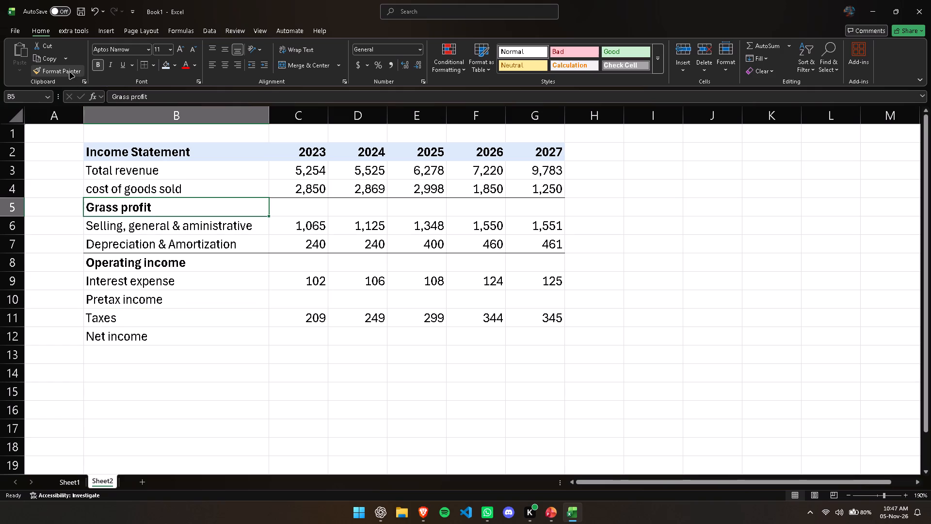
key("shift+Right")
key("shift+Right")
key("shift+Right")
key("shift+Right")
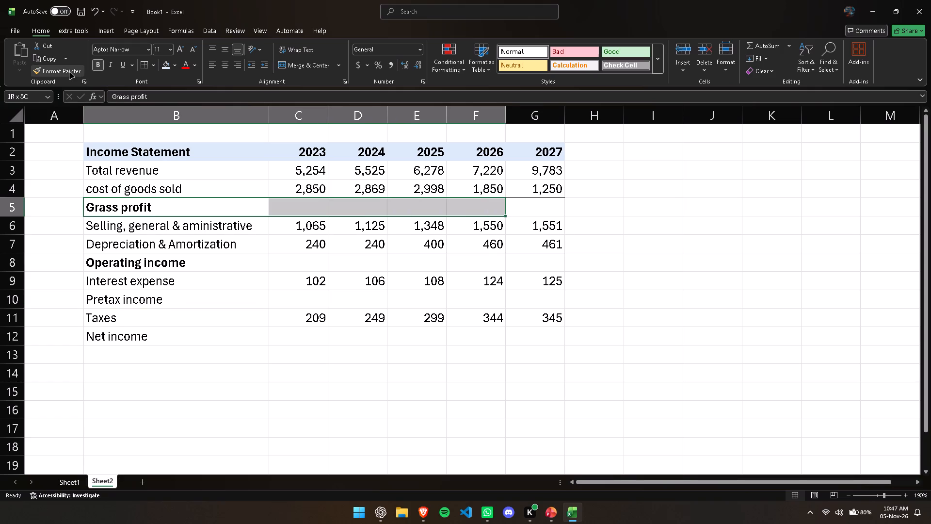
key("shift+Right")
left_click(55, 70)
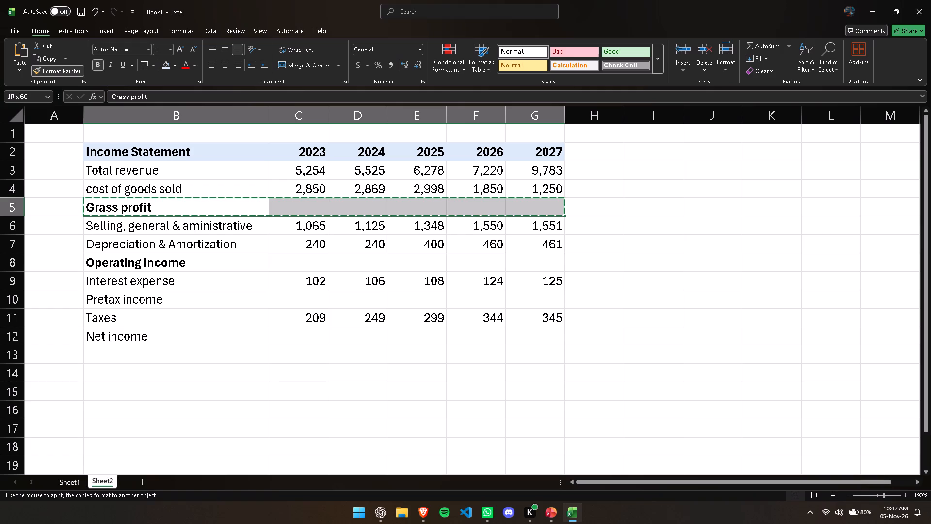
left_click(138, 302)
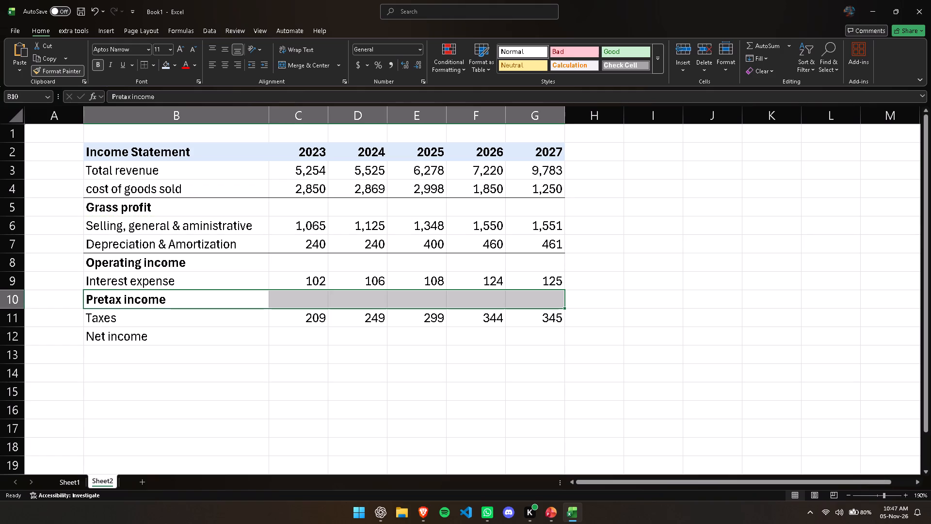
Add Format Painter to the Quick Access Toolbar.
left_click(218, 335)
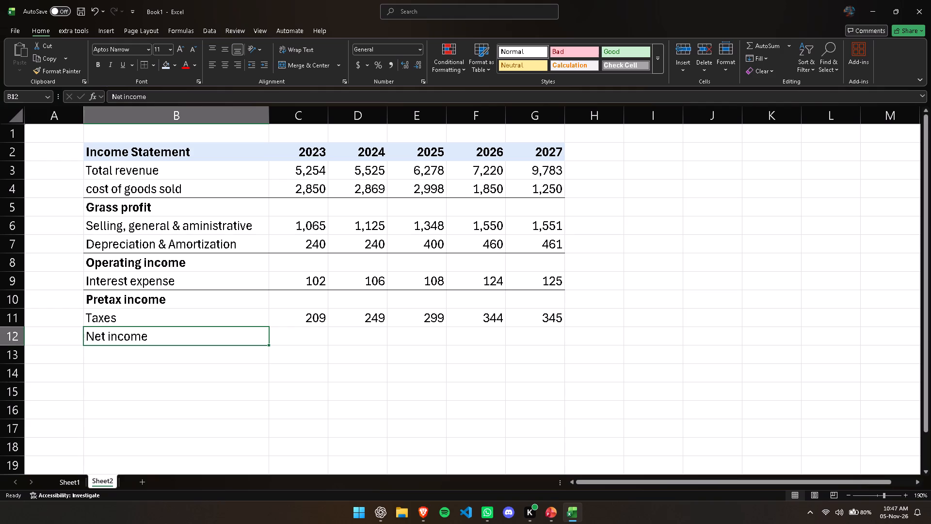
left_click(220, 295)
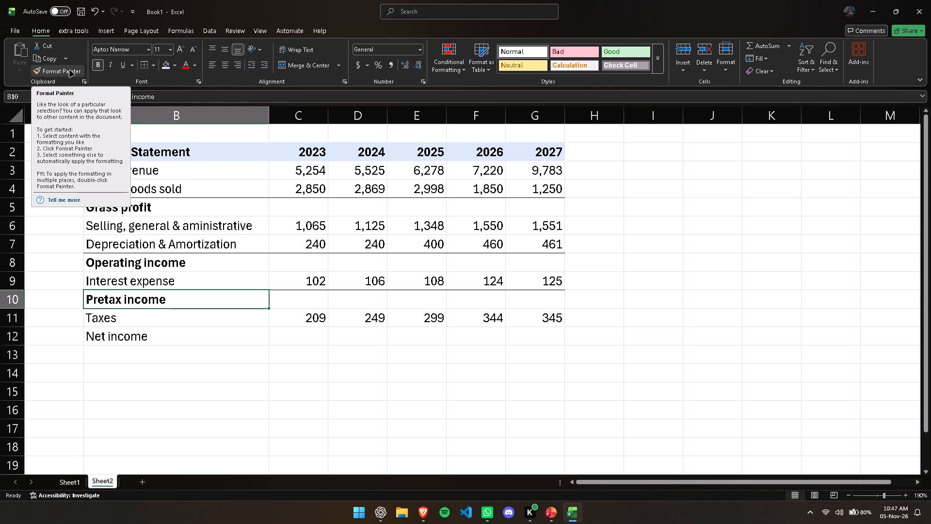
right_click(70, 71)
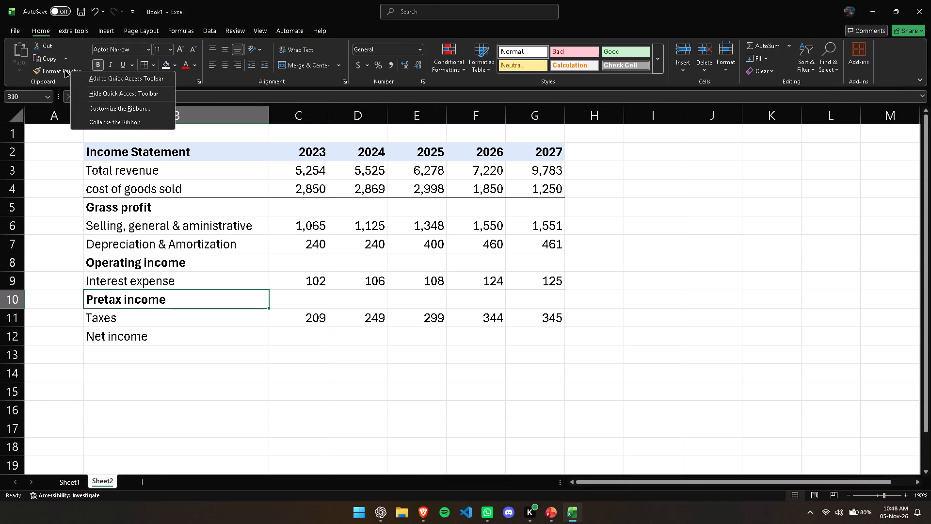
left_click(82, 74)
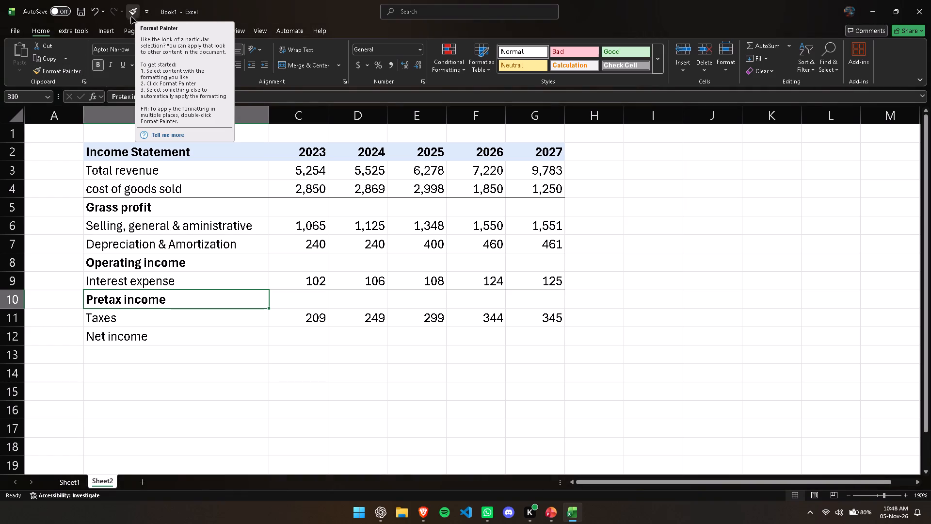
left_click(84, 82)
left_click(84, 82)
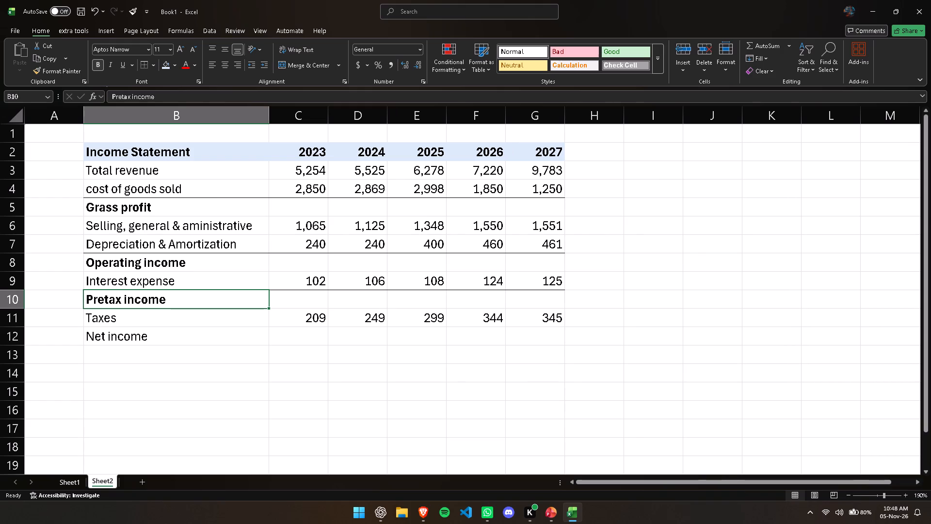
Copy the Pretax income row's formatting, B10:G10, onto the Net income row, B12:G12, with Format Painter.
left_click(207, 297)
key("shift+Right")
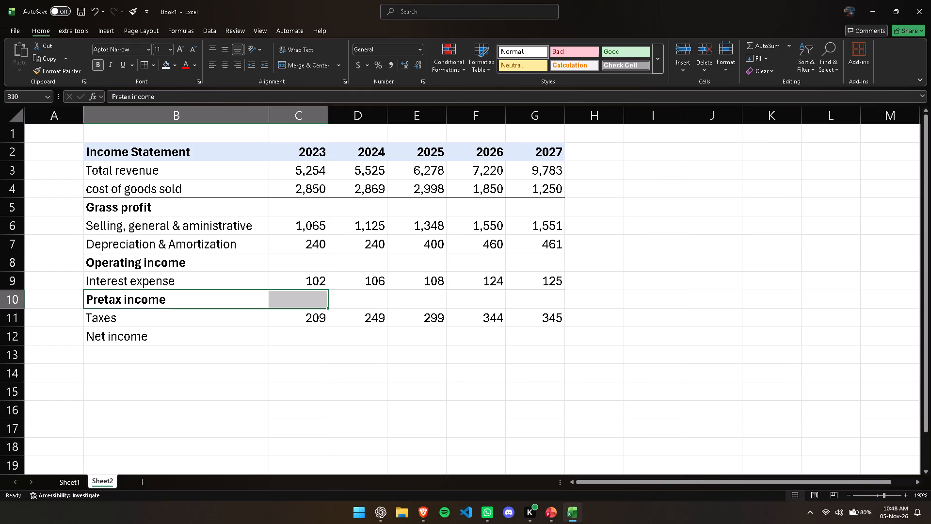
key("shift+Right")
key("shift+Right")
key("shift+Right")
key("shift+Right")
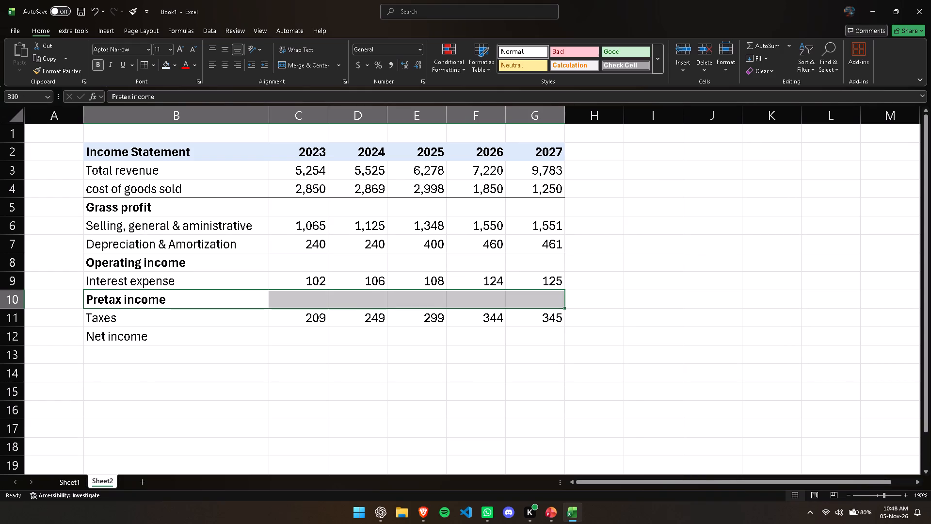
left_click(57, 74)
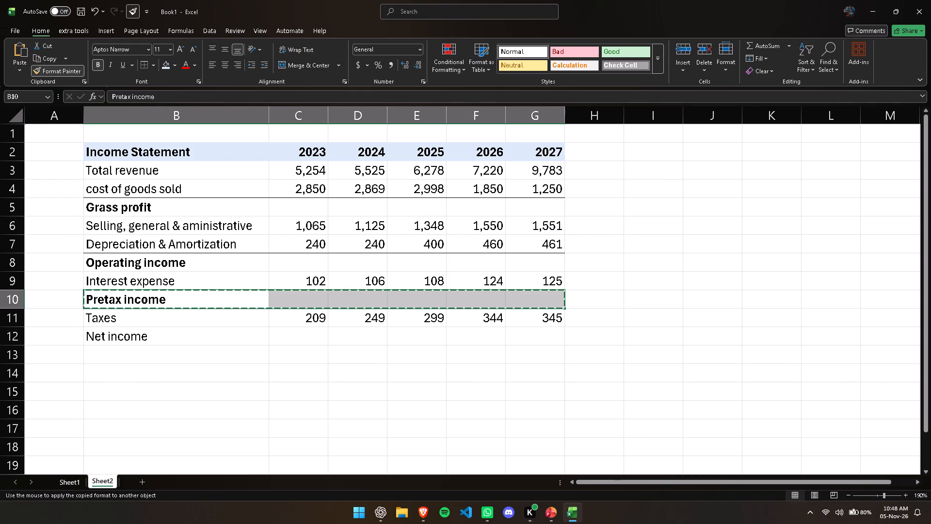
left_click(147, 338)
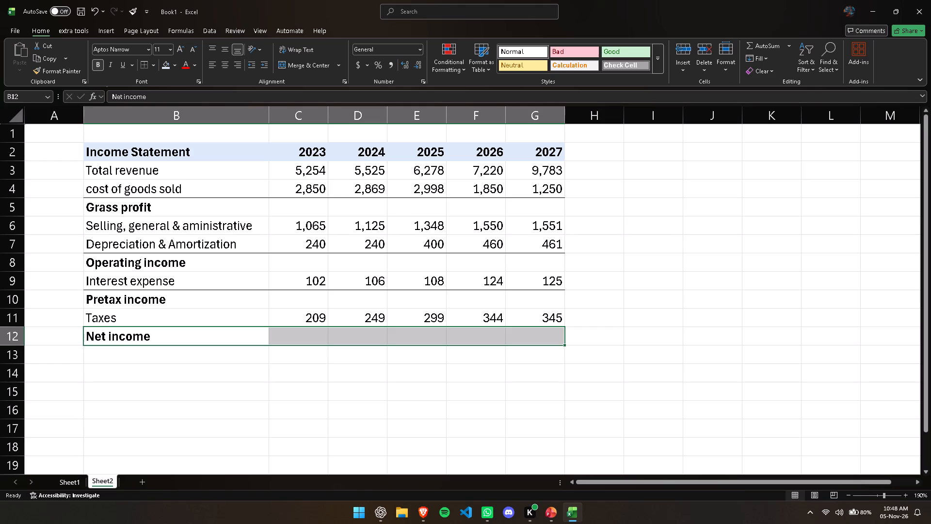
Fill the Net income row, B12:G12, with the standard yellow colour.
left_click(194, 66)
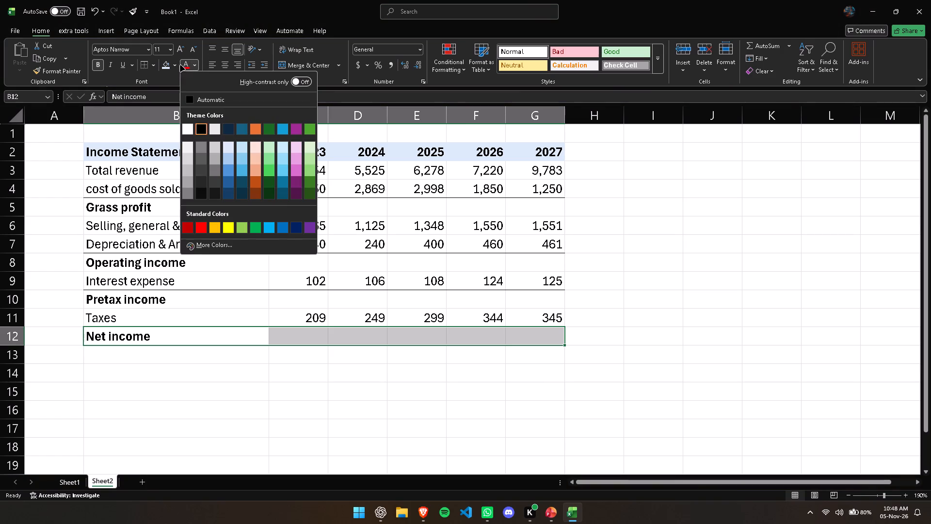
left_click(173, 65)
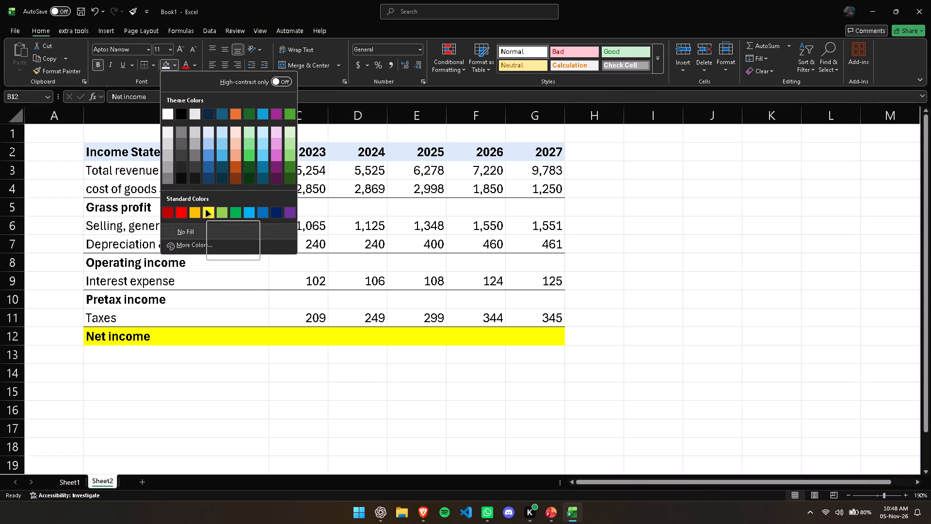
left_click(206, 211)
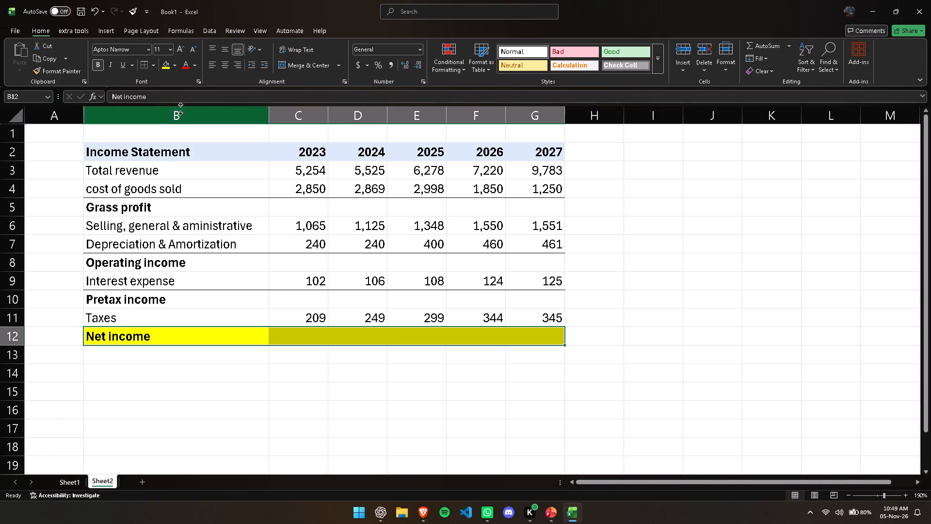
Add a bottom border across the Net income row, B12:G12.
left_click(152, 66)
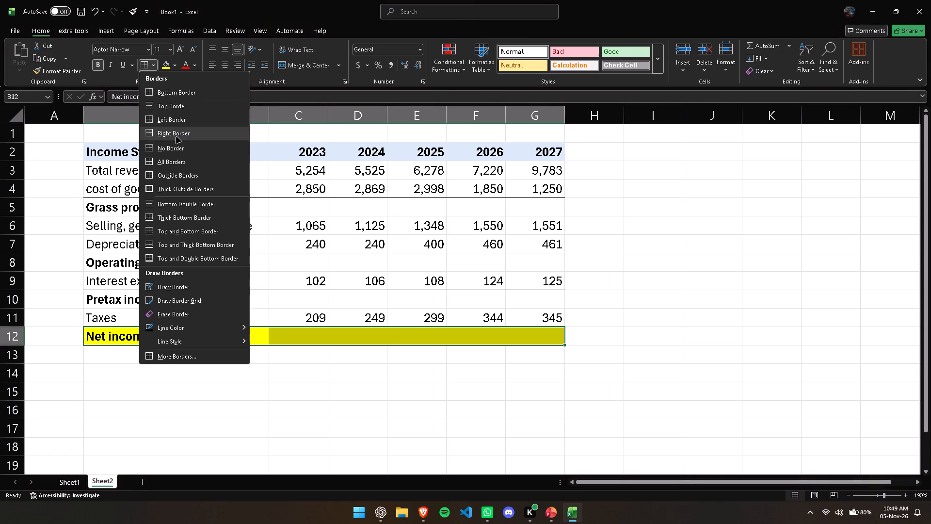
left_click(196, 97)
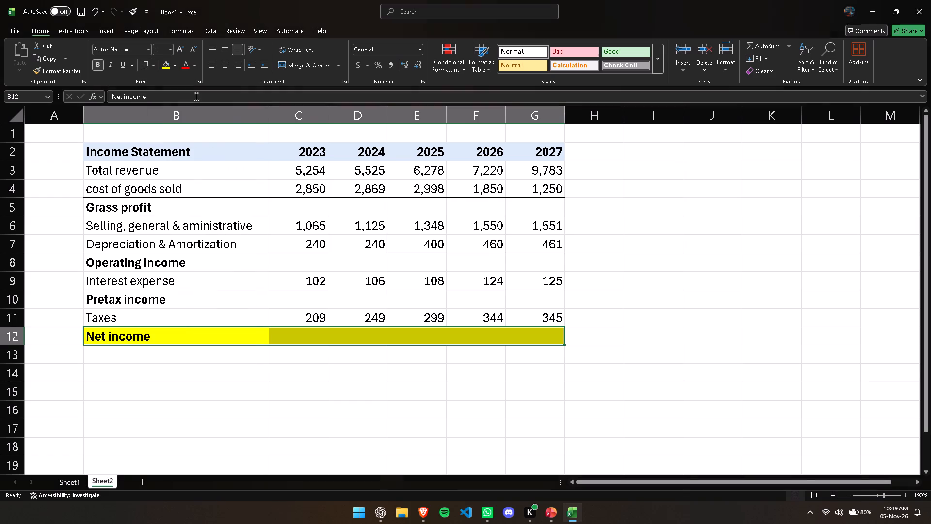
left_click(276, 332)
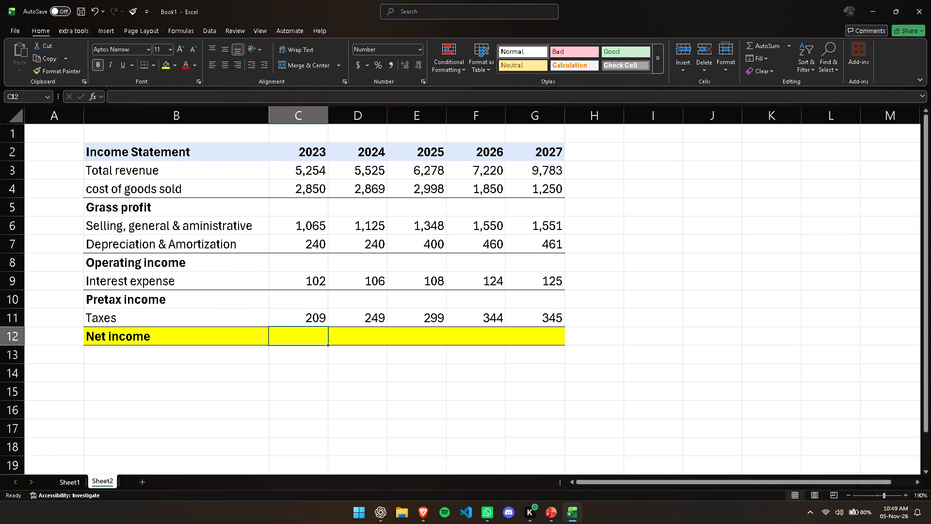
left_click(241, 331)
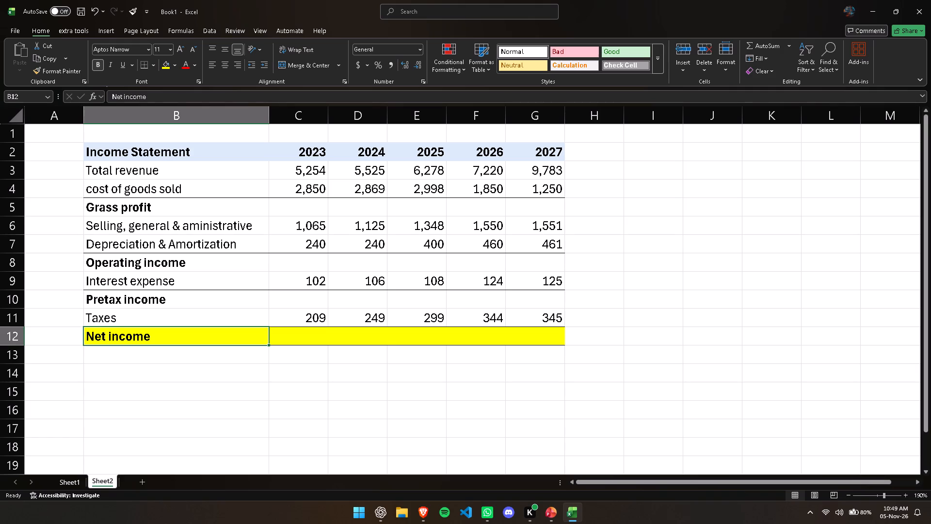
left_click(284, 212)
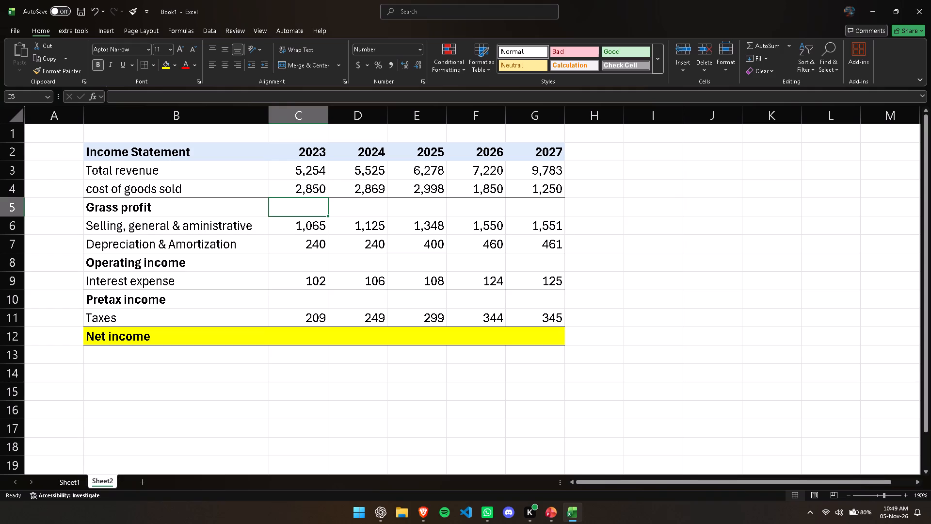
Set the font colour of the Income Statement header row, B2:G2, to white.
left_click(224, 152)
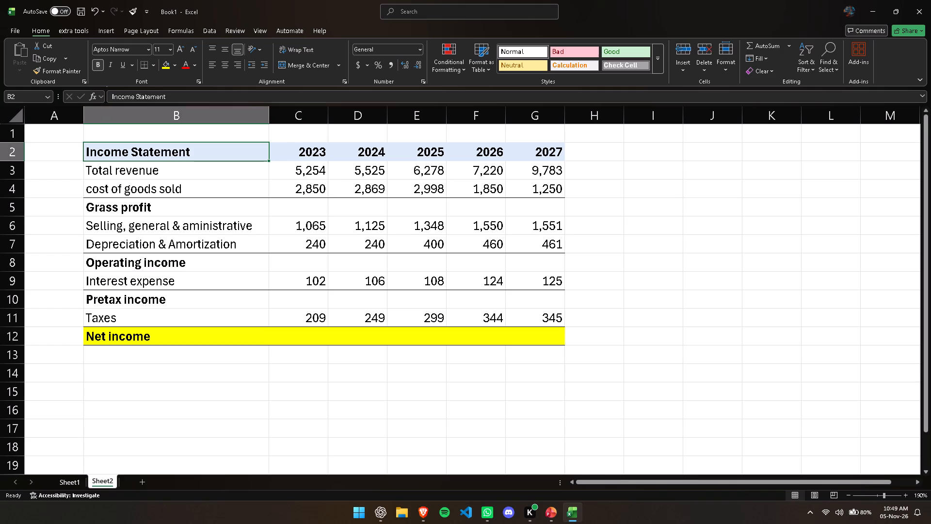
left_click_drag(215, 148, 529, 154)
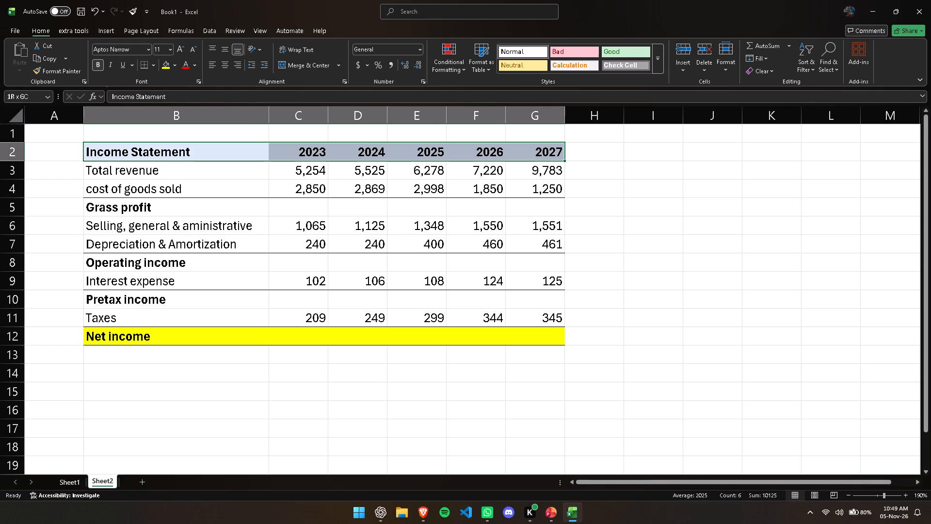
left_click_drag(529, 154, 531, 153)
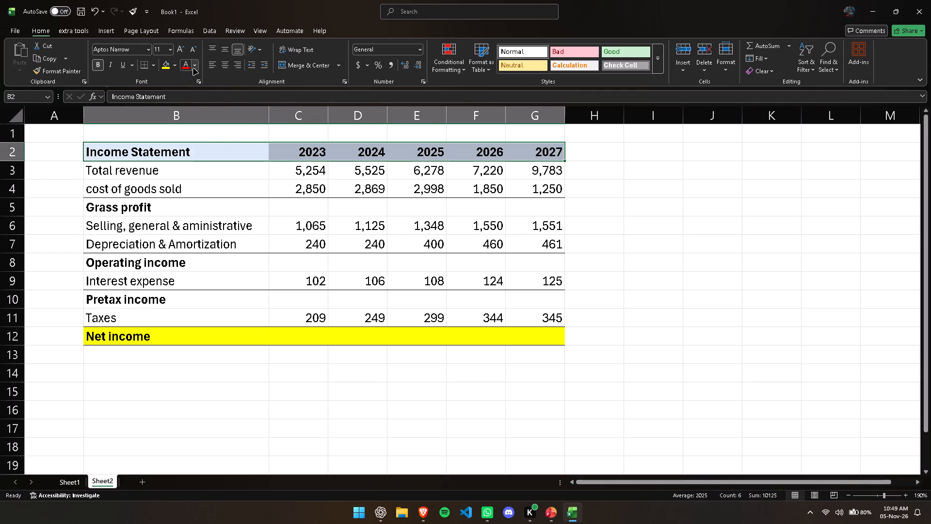
left_click(193, 69)
left_click(189, 126)
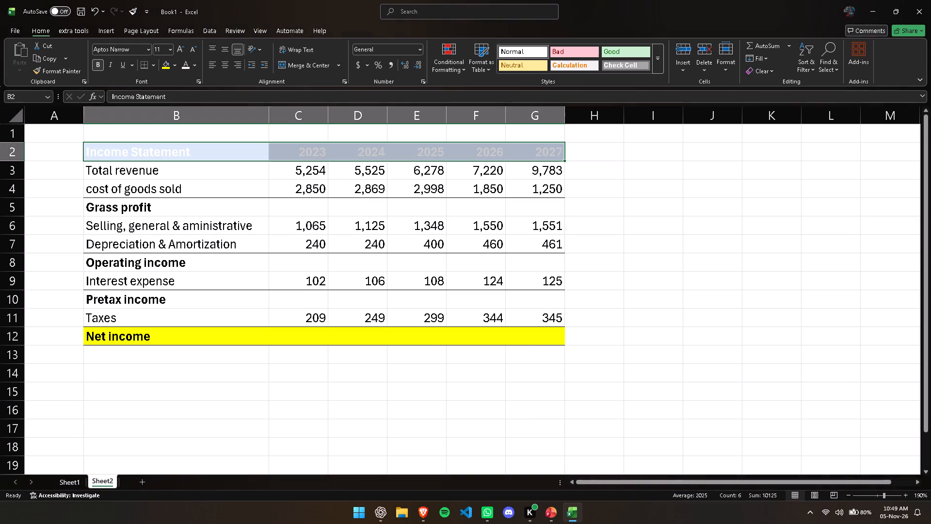
Change the fill of the Income Statement header row, B2:G2, to the dark blue theme colour.
left_click(173, 68)
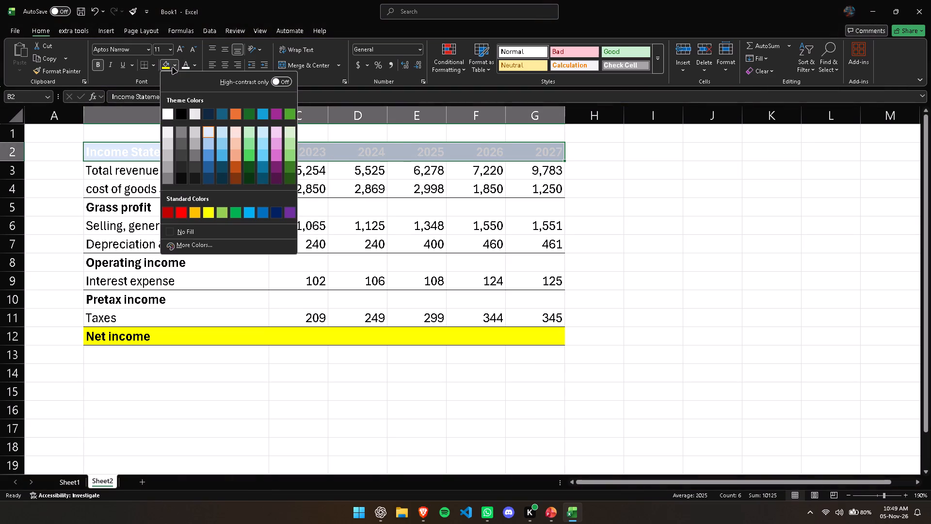
left_click(210, 115)
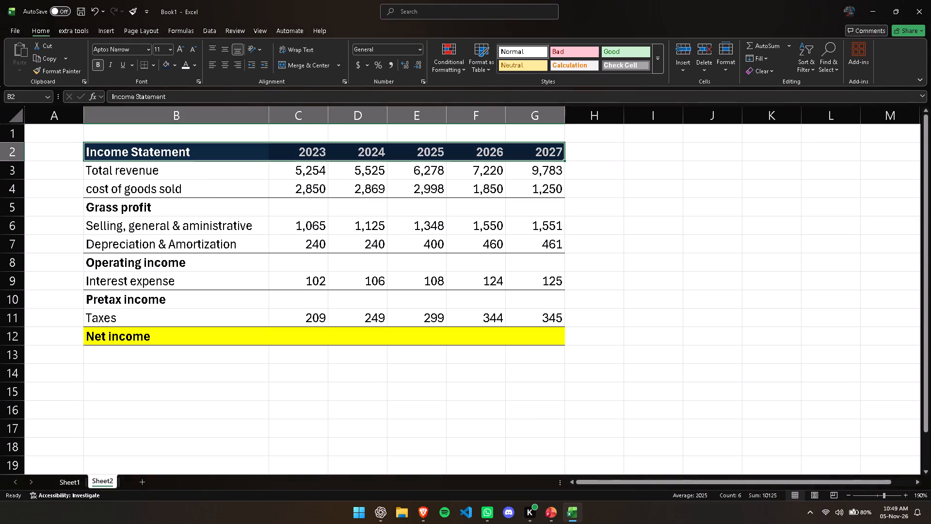
left_click(594, 271)
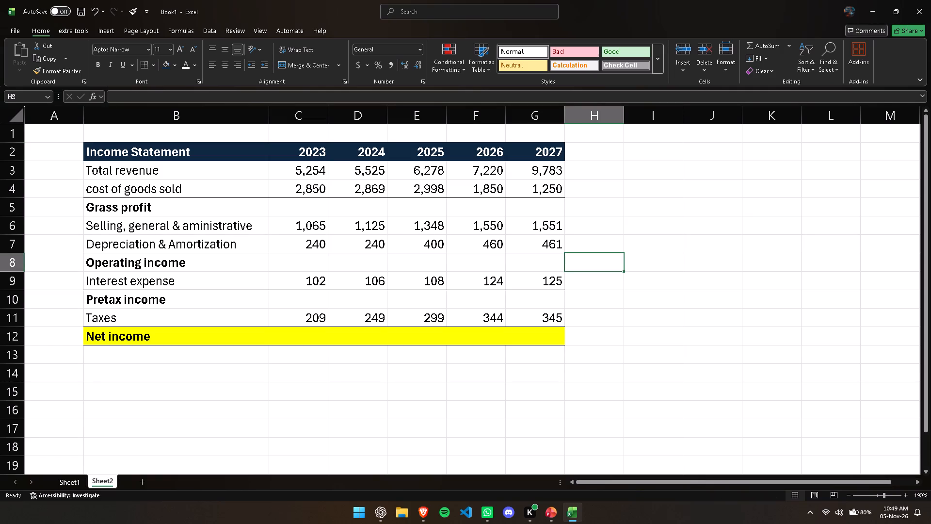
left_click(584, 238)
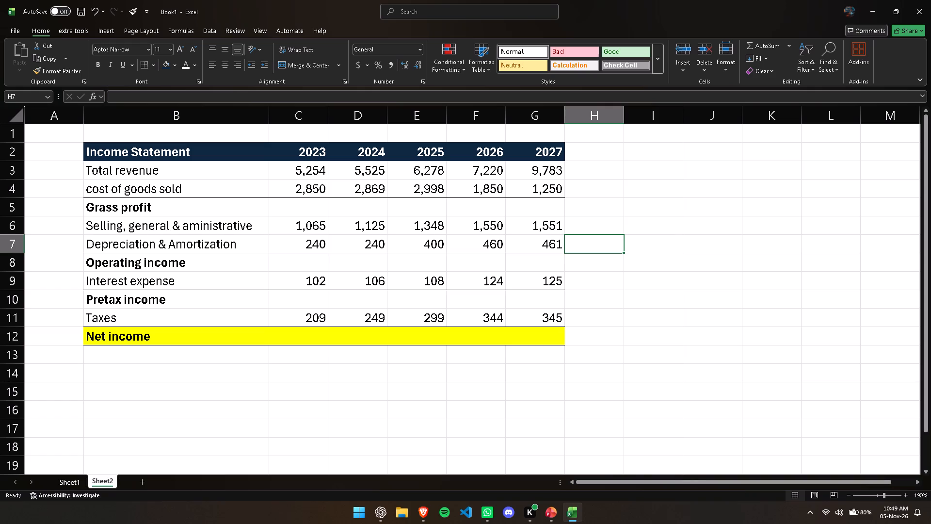
Enter the 2023 gross profit formula =C3-C4 in cell C5.
left_click(304, 207)
key("equal")
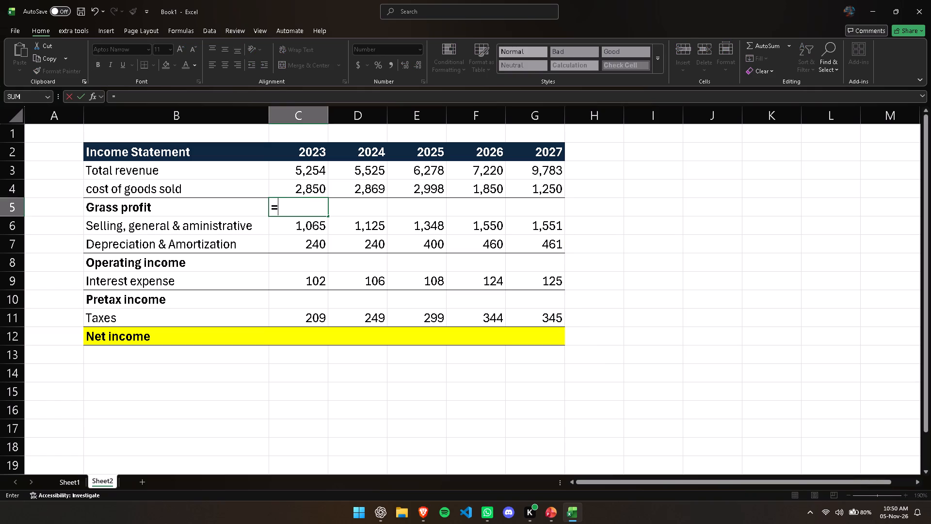
key("Up")
key("Up")
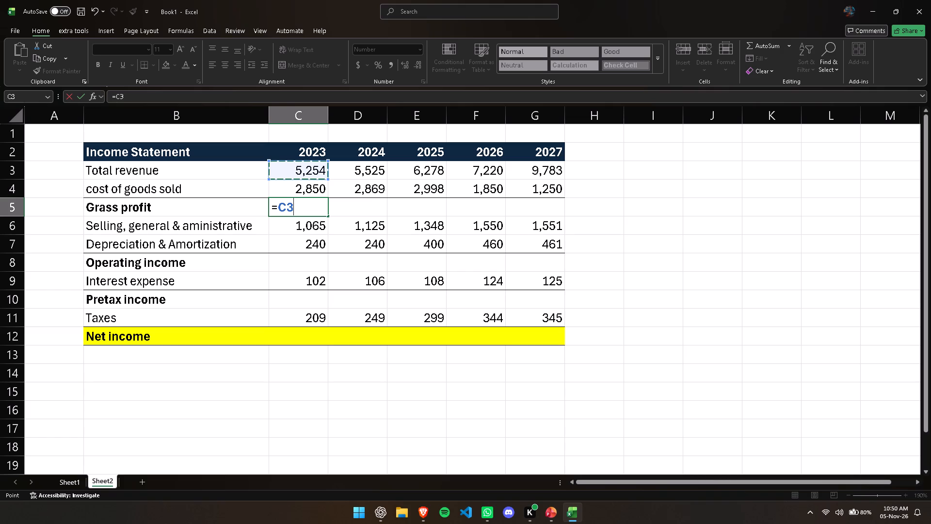
key("minus")
key("Down")
key("Up")
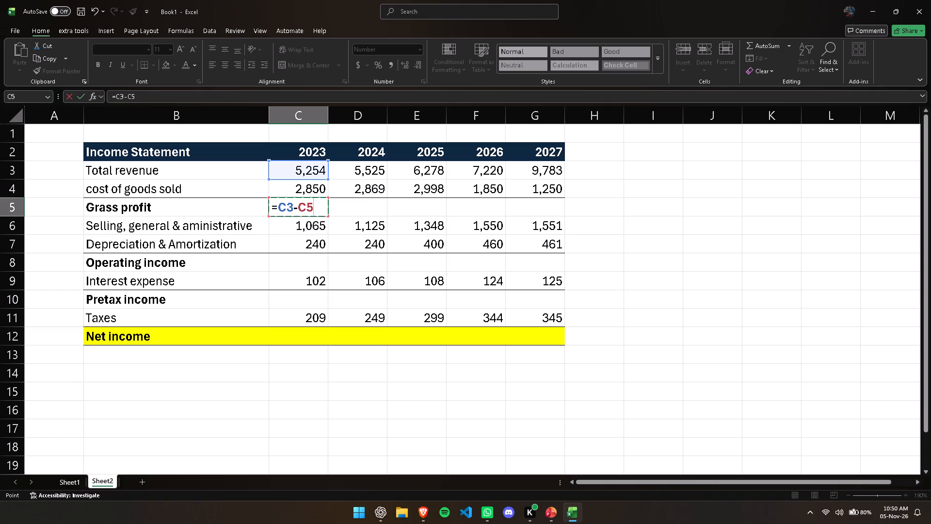
key("Up")
key("Return")
key("Up")
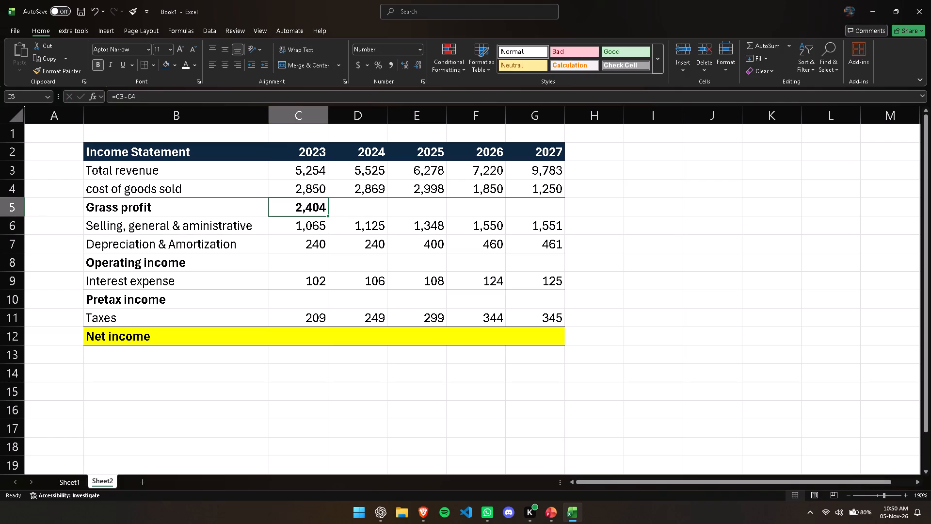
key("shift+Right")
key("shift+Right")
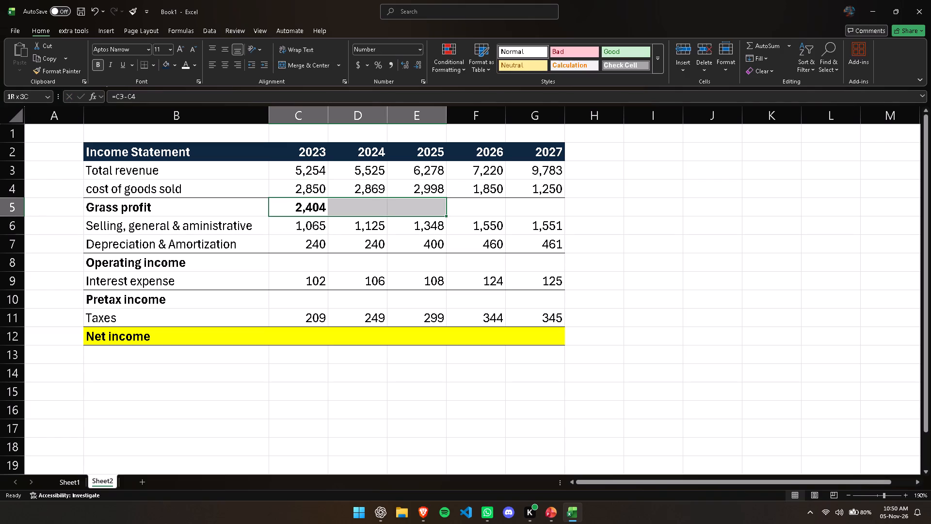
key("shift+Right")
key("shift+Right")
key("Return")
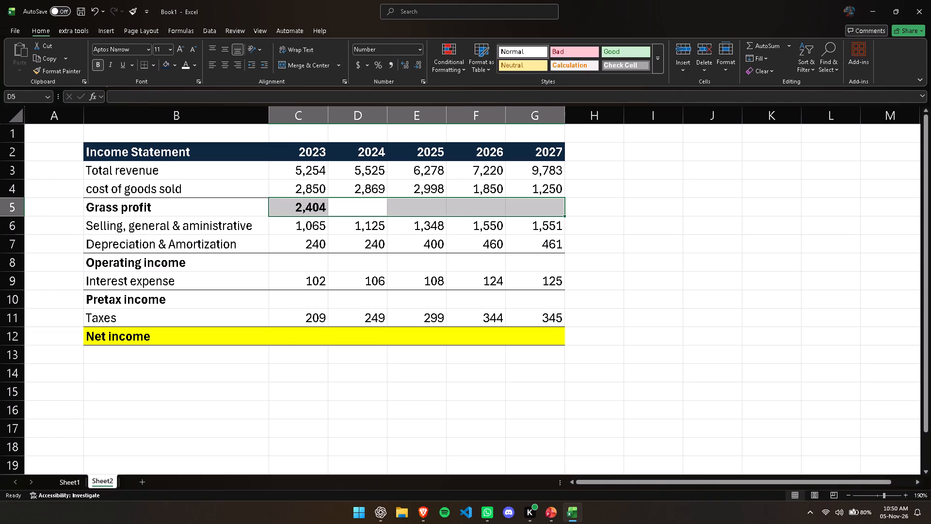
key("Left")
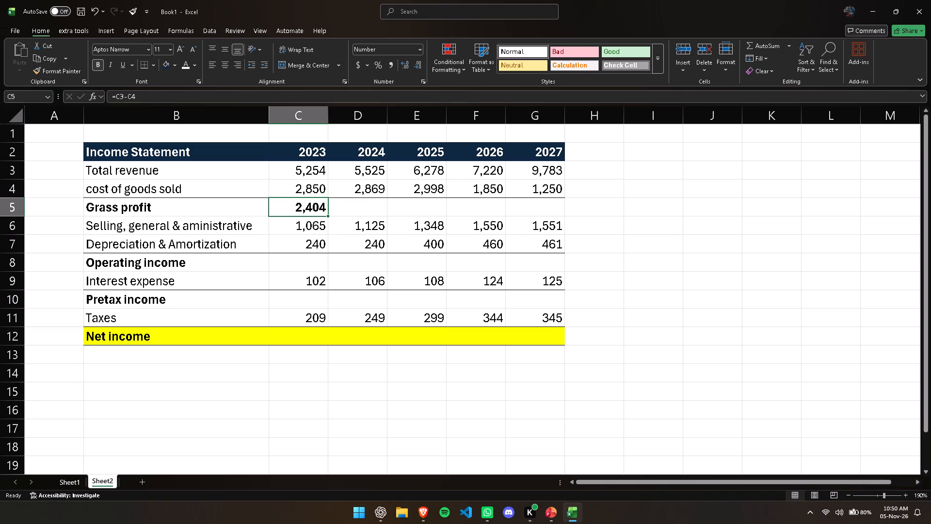
Fill the gross profit formula from C5 across D5:G5 for the years 2024 to 2027.
left_click_drag(327, 215, 372, 219)
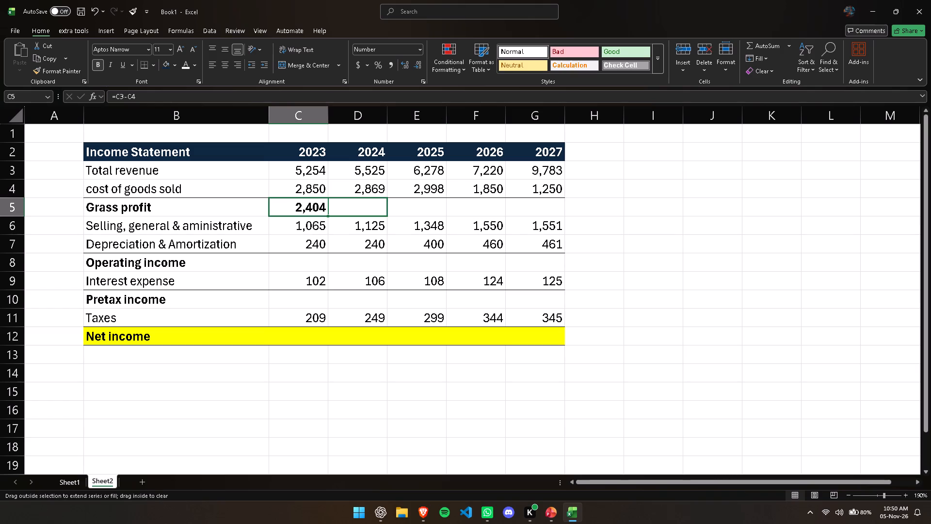
left_click_drag(372, 219, 572, 212)
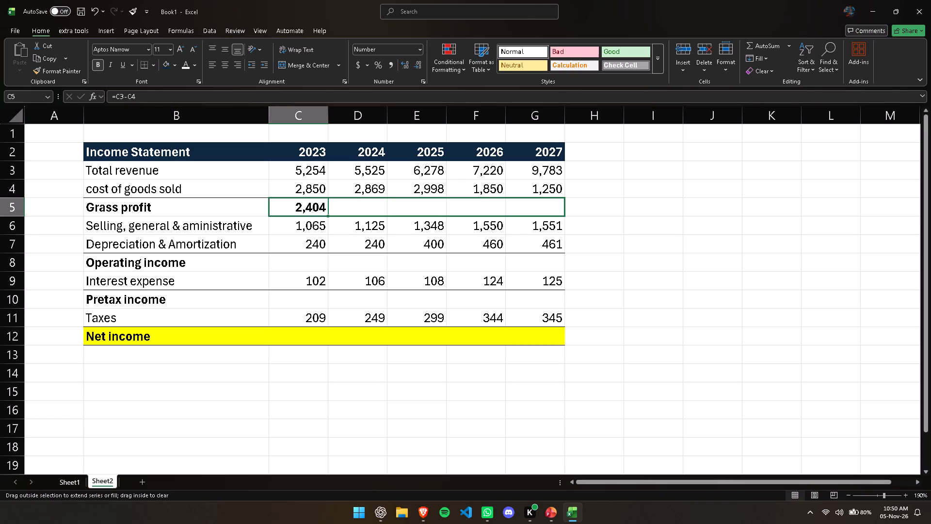
left_click_drag(572, 212, 551, 211)
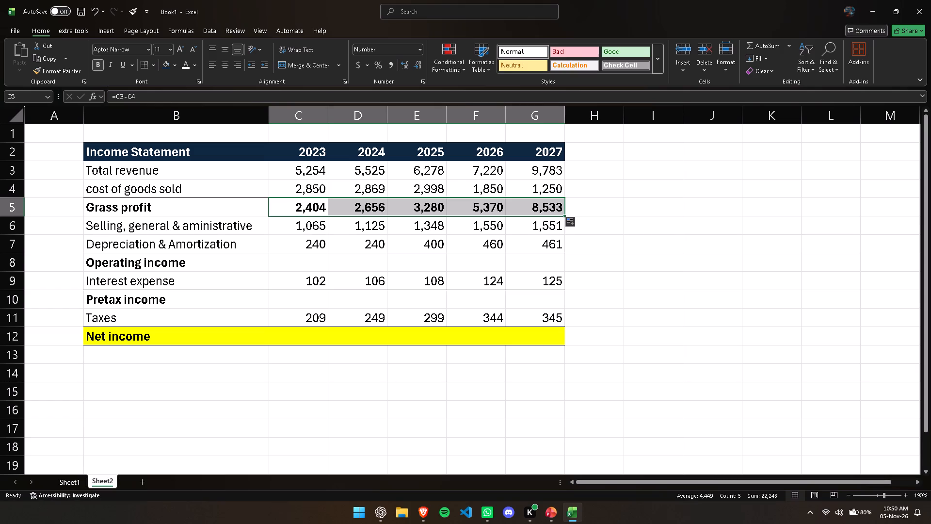
left_click(578, 209)
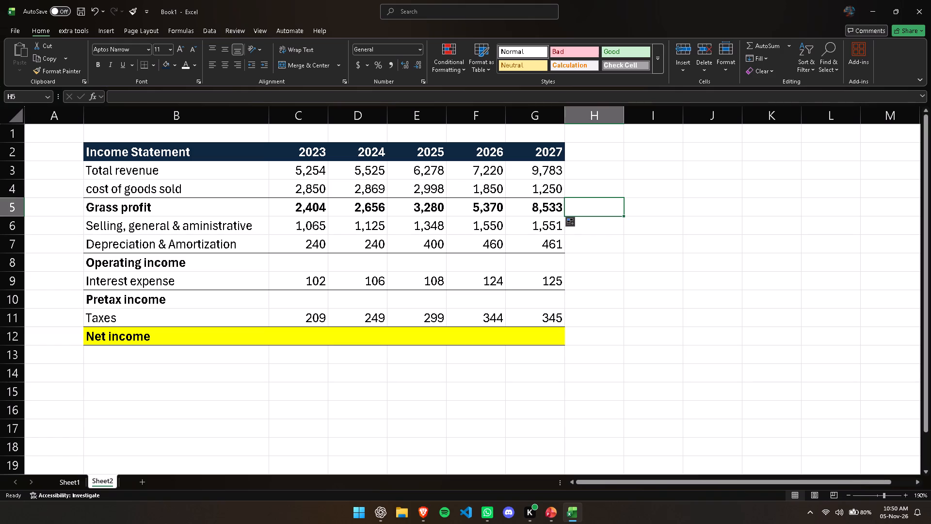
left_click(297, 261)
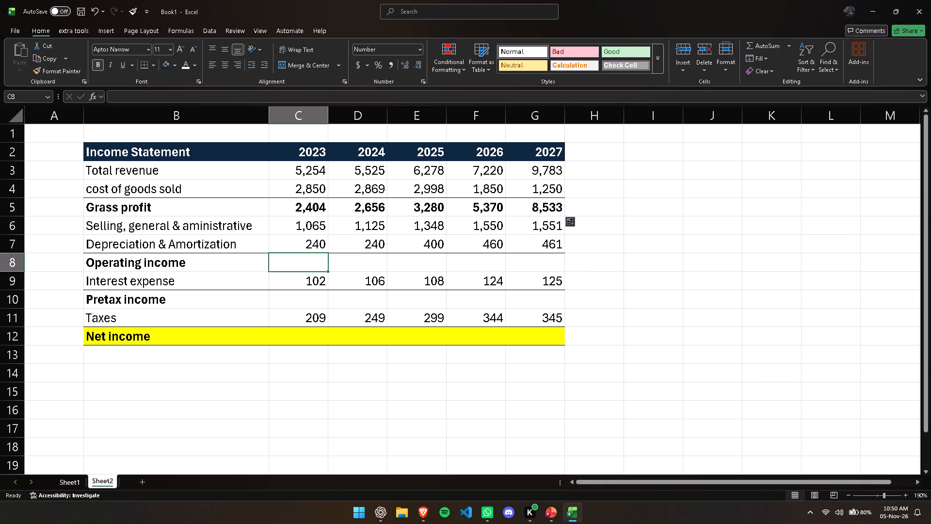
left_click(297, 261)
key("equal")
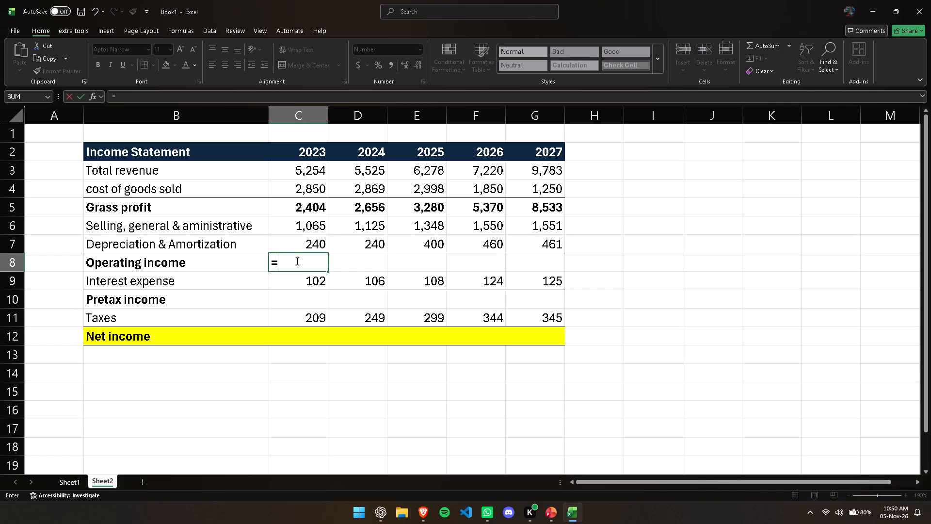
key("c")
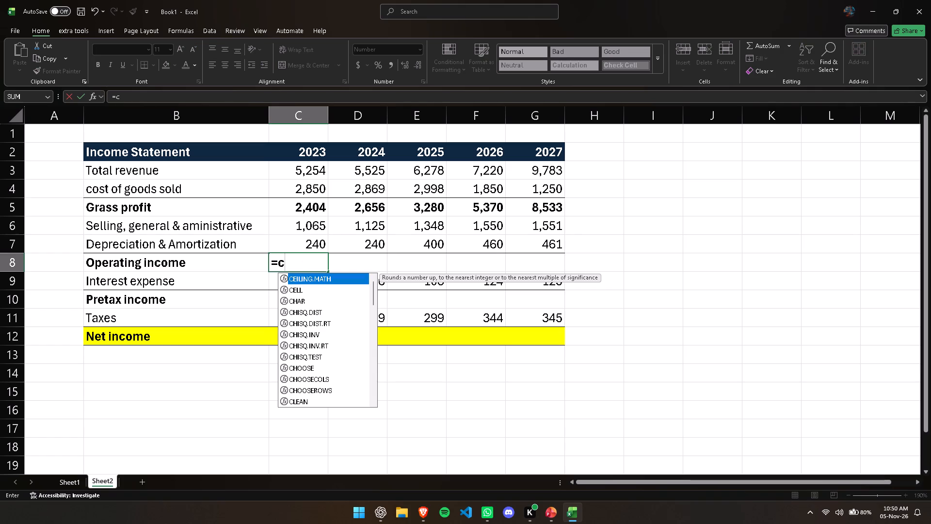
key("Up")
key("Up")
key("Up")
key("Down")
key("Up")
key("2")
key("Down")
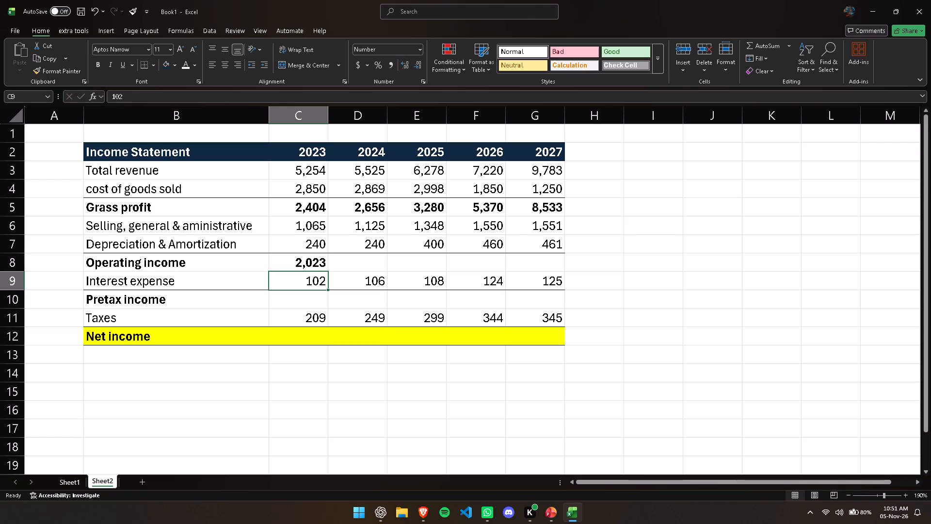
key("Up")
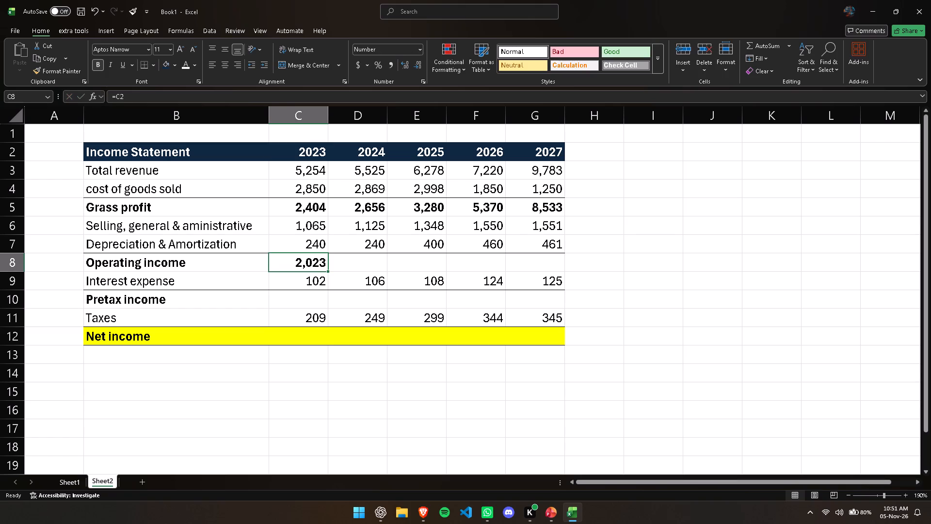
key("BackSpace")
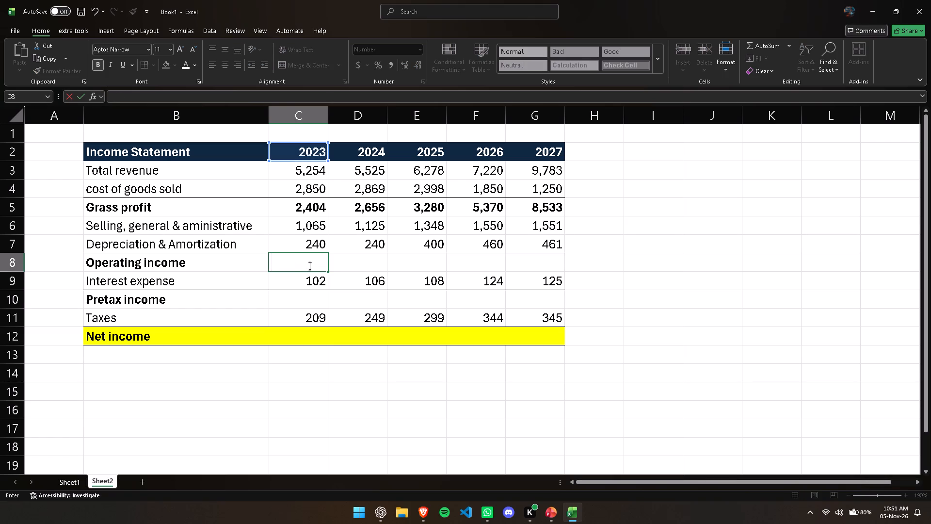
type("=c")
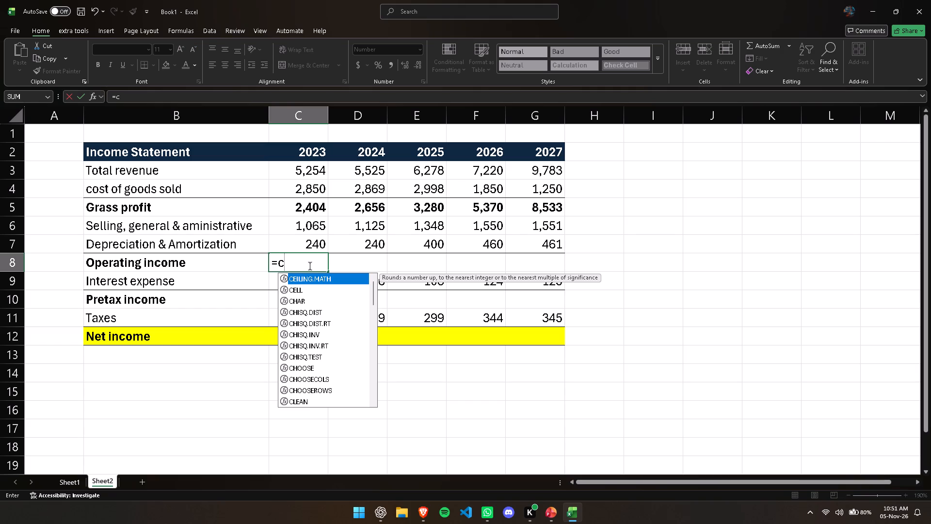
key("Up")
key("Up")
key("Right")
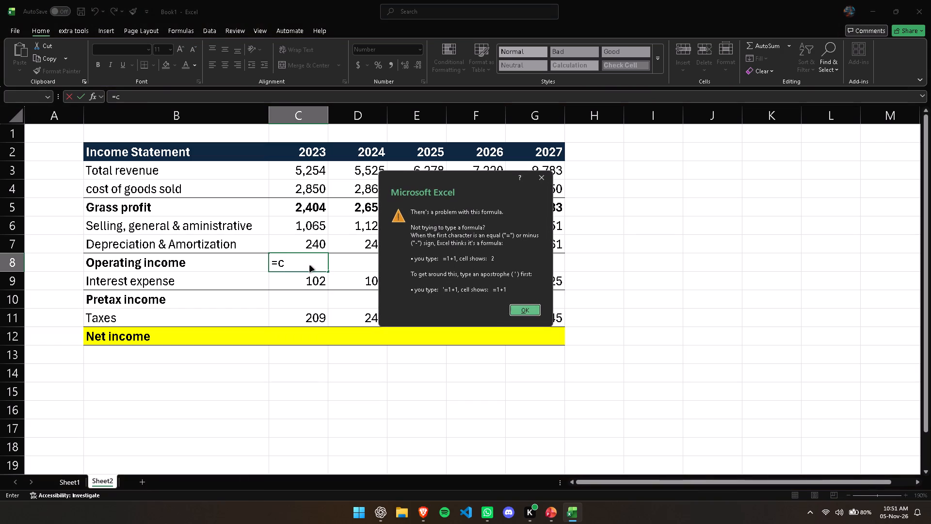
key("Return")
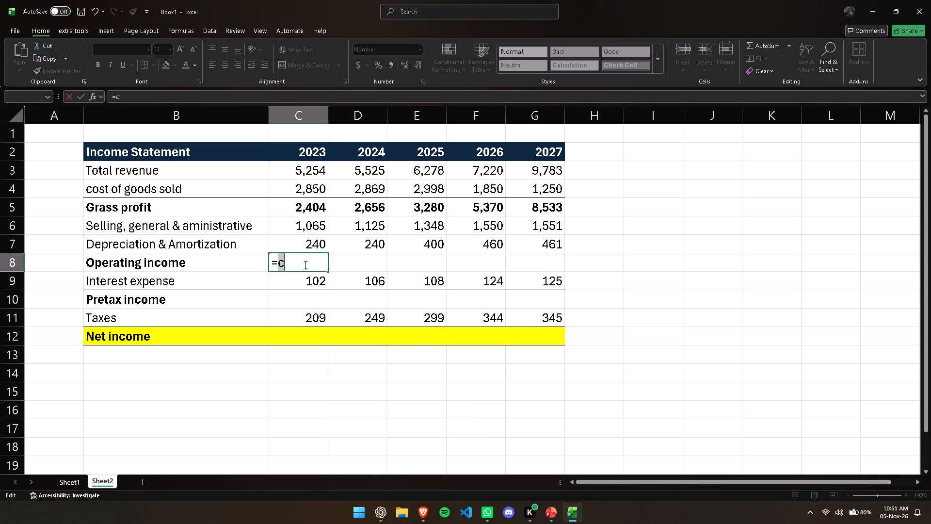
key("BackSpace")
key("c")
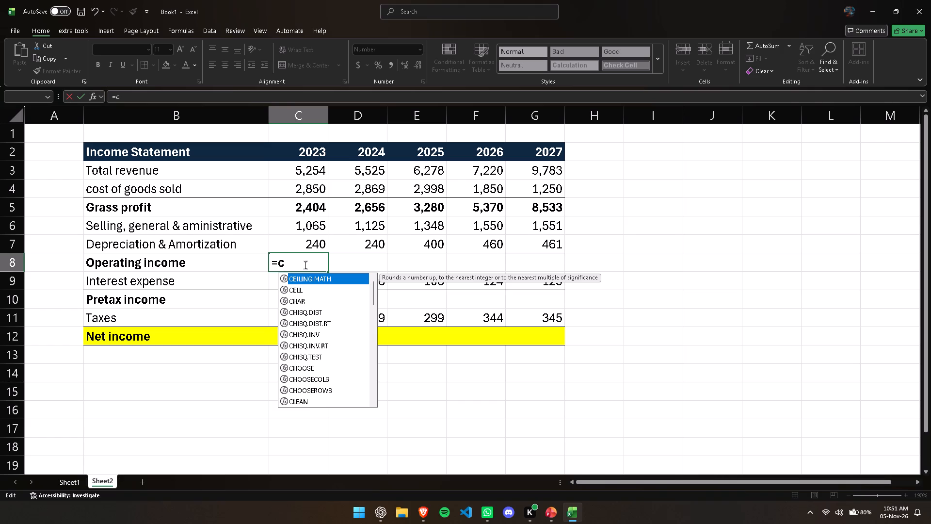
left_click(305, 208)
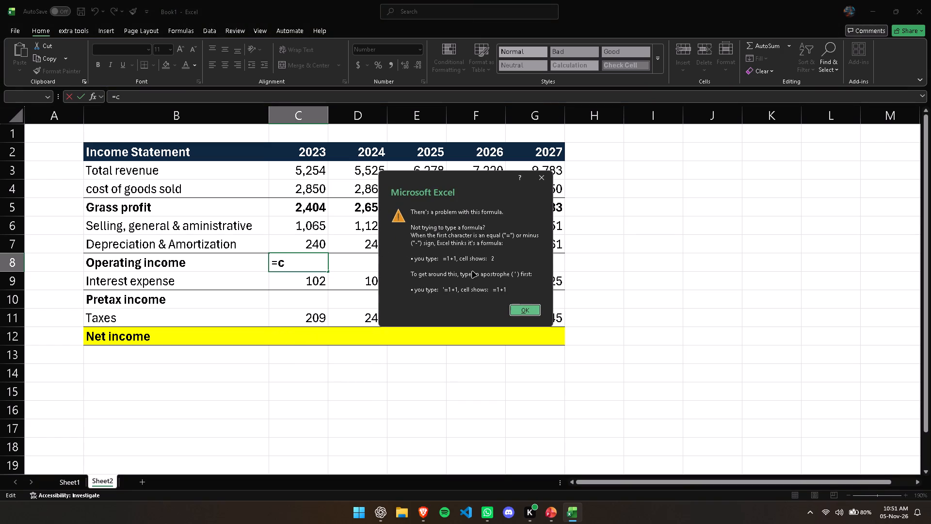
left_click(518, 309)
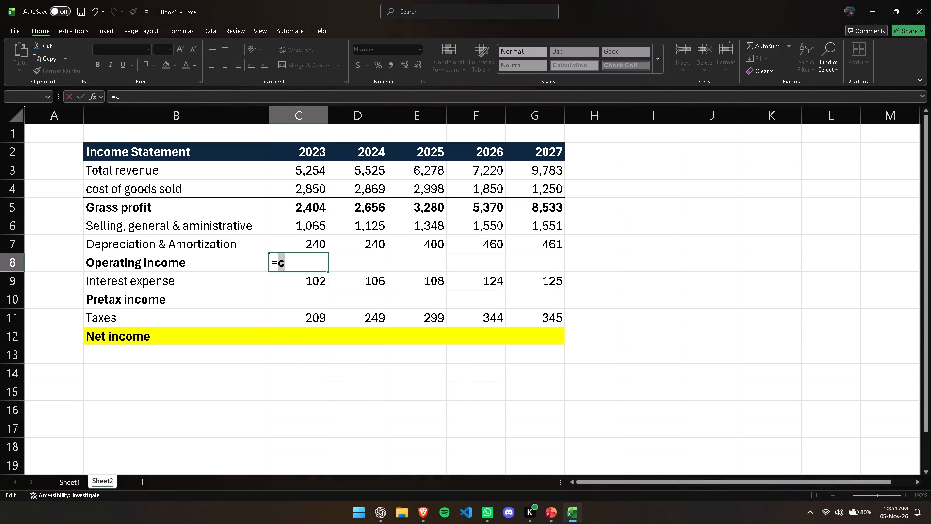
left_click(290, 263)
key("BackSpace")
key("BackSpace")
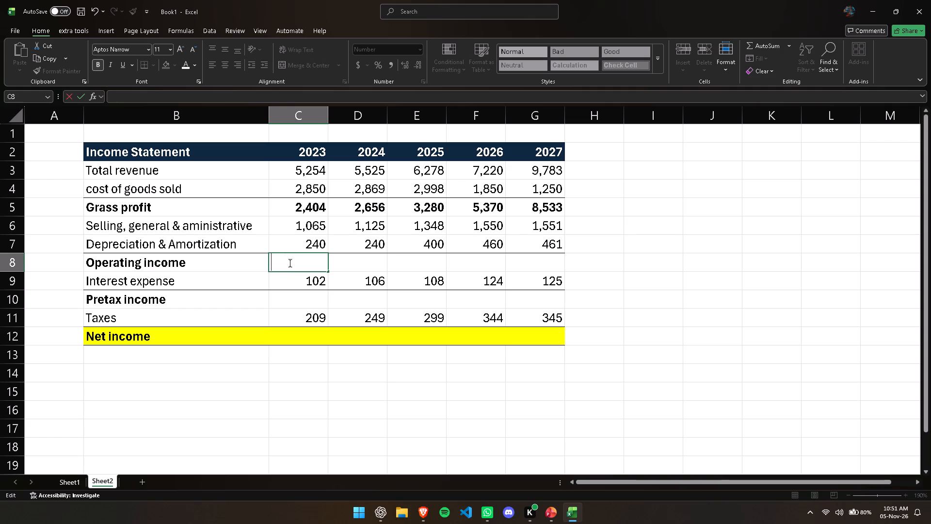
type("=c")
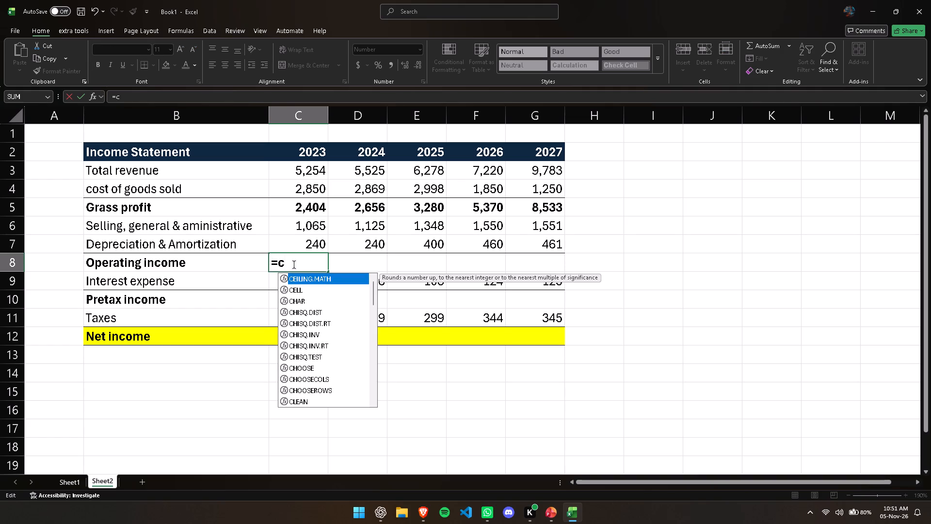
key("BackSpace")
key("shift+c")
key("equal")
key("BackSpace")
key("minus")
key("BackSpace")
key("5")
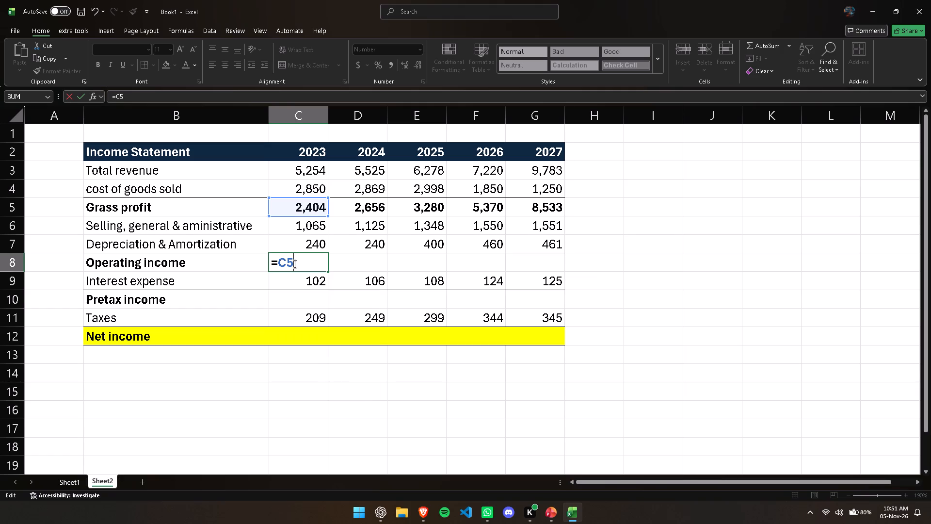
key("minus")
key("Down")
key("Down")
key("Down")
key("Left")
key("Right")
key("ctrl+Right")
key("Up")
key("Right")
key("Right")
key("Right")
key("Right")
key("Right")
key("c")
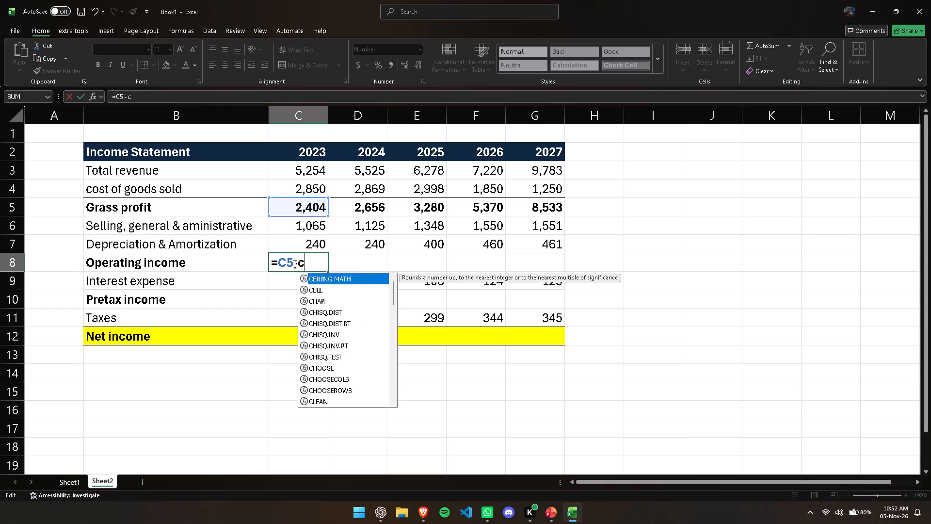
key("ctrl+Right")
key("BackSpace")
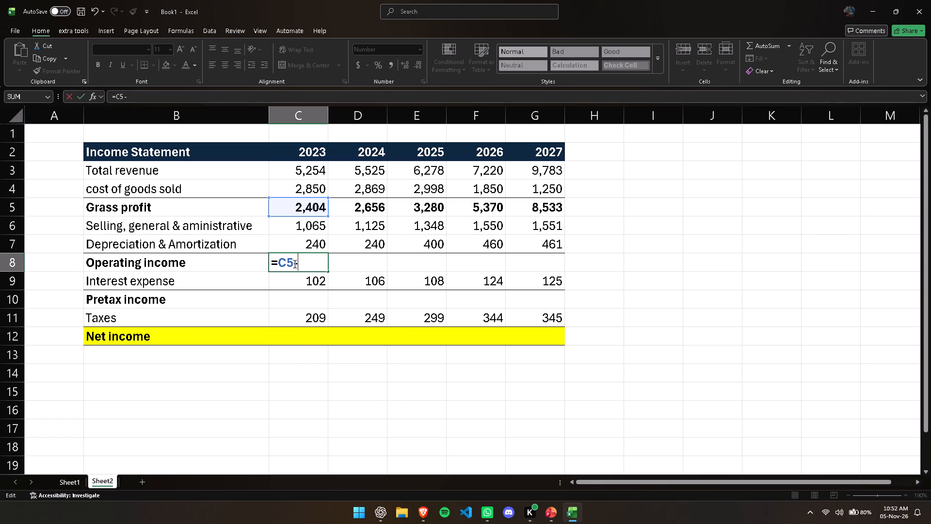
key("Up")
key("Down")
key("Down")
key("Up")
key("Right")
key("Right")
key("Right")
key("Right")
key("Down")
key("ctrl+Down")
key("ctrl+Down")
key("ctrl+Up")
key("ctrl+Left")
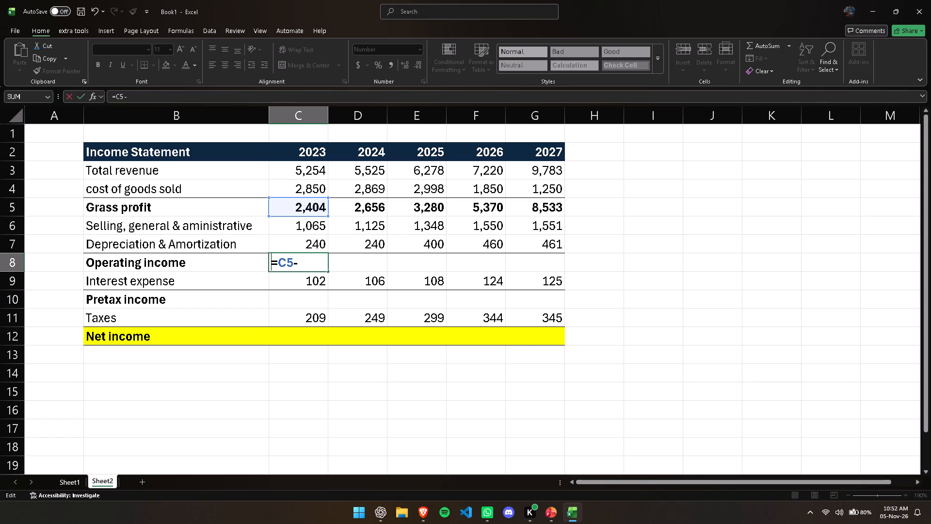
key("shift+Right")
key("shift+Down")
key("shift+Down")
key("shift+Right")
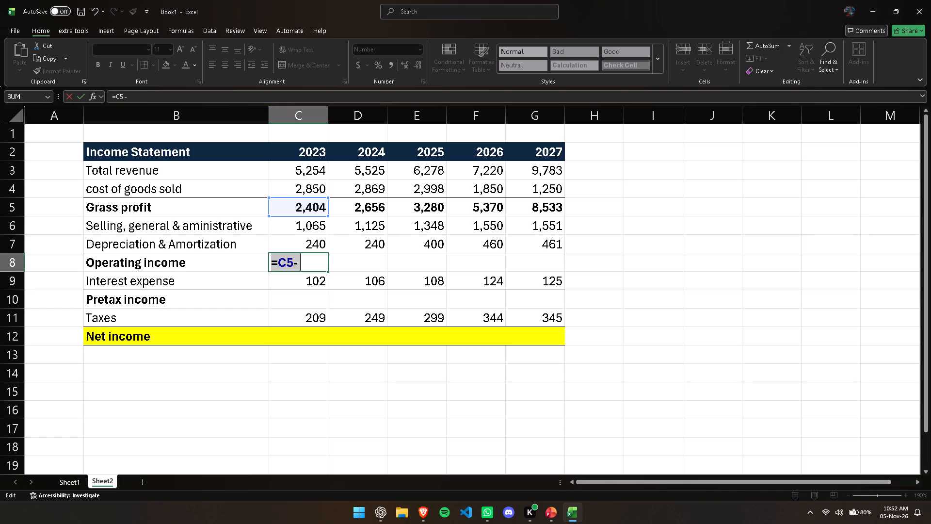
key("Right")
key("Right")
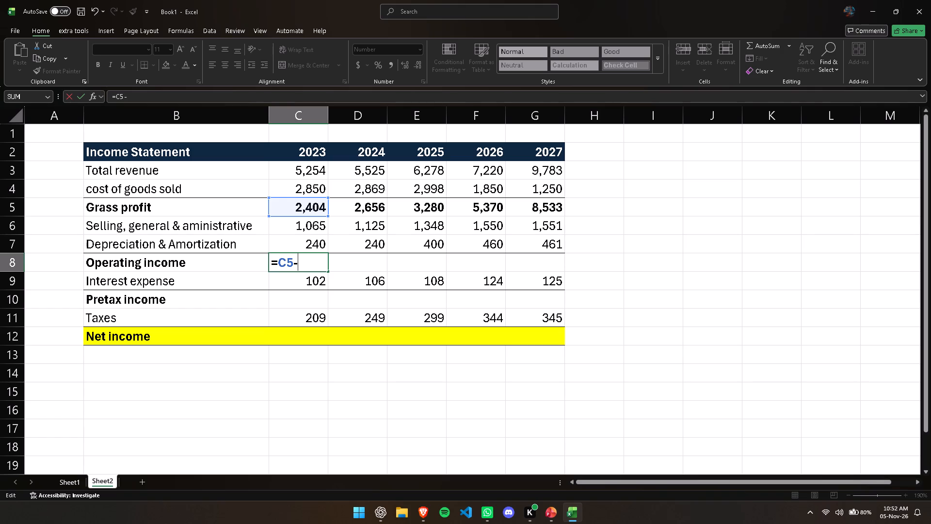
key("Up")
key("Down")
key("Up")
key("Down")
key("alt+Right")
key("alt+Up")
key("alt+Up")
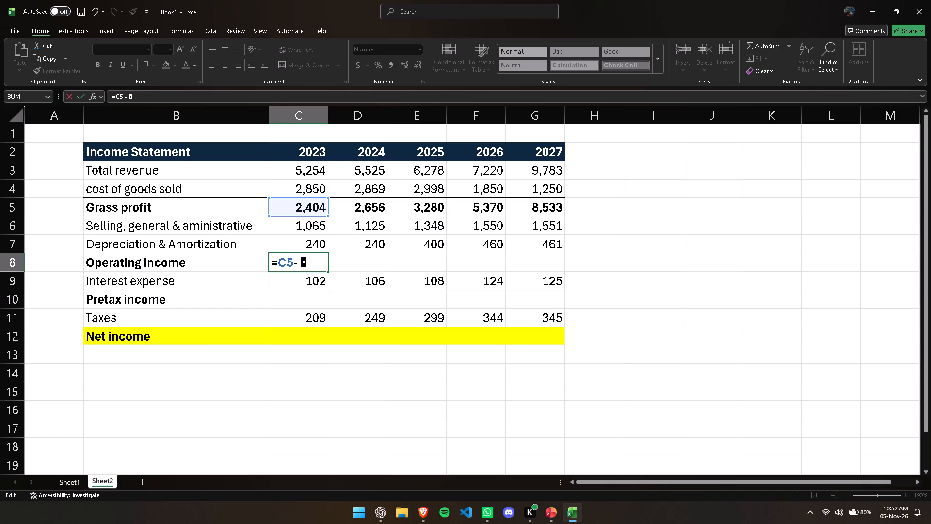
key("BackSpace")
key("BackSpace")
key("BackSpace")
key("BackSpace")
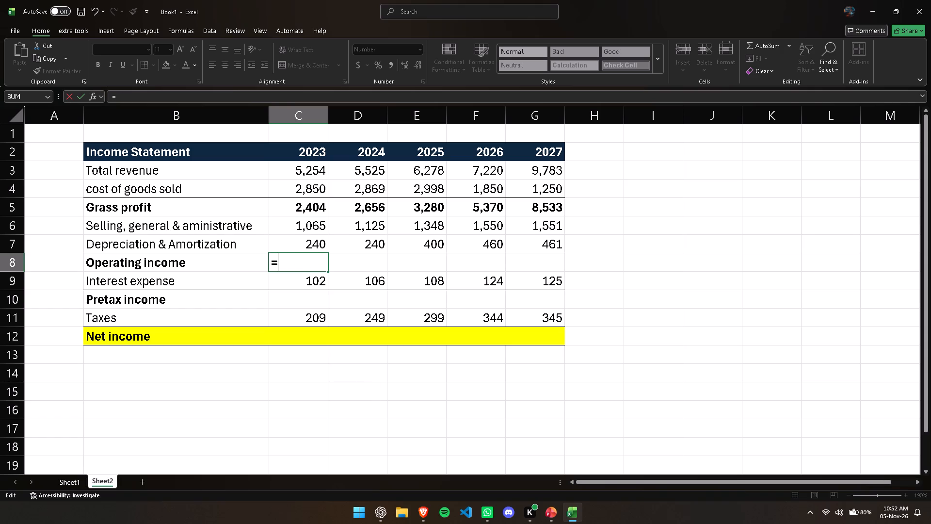
Enter the 2023 operating income formula =C5-C6 in cell C8.
left_click(311, 206)
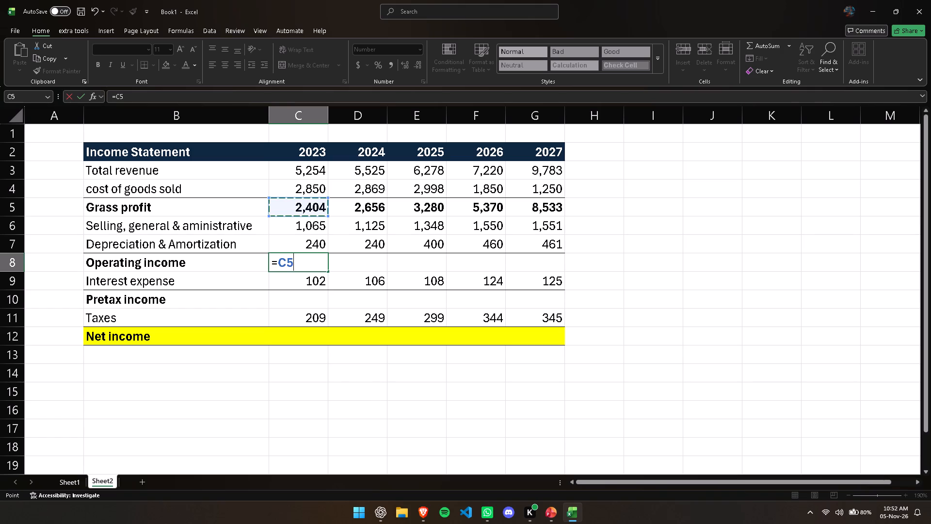
key("minus")
left_click(313, 230)
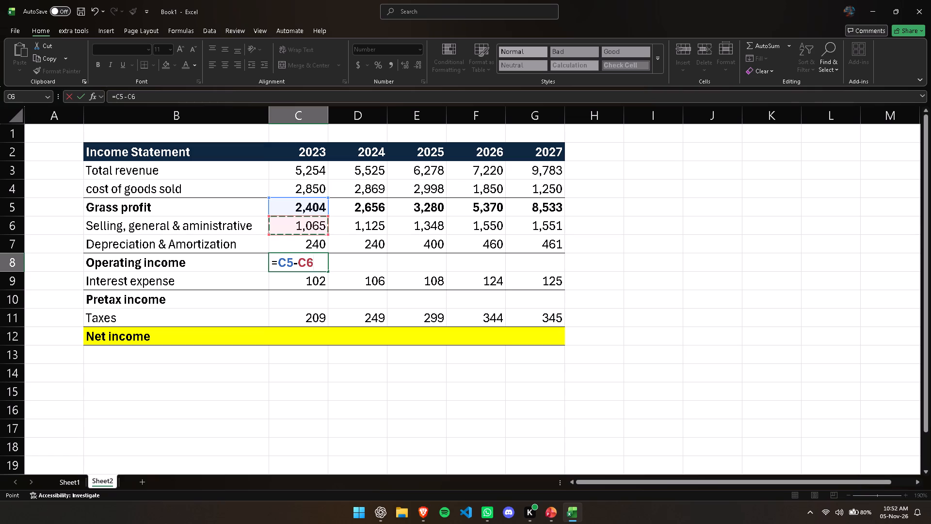
key("Return")
Fill the operating income formula from C8 across D8:G8 for the years 2024 to 2027.
left_click(315, 267)
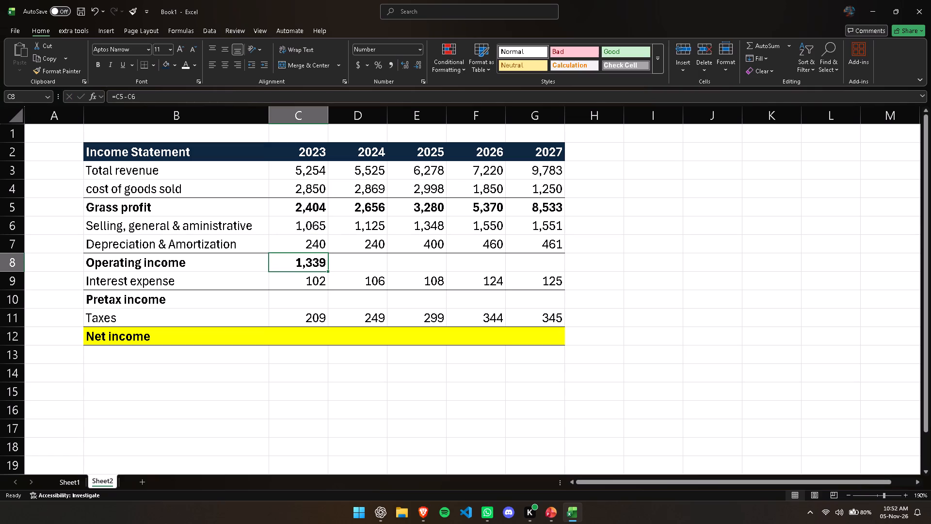
left_click_drag(327, 270, 335, 270)
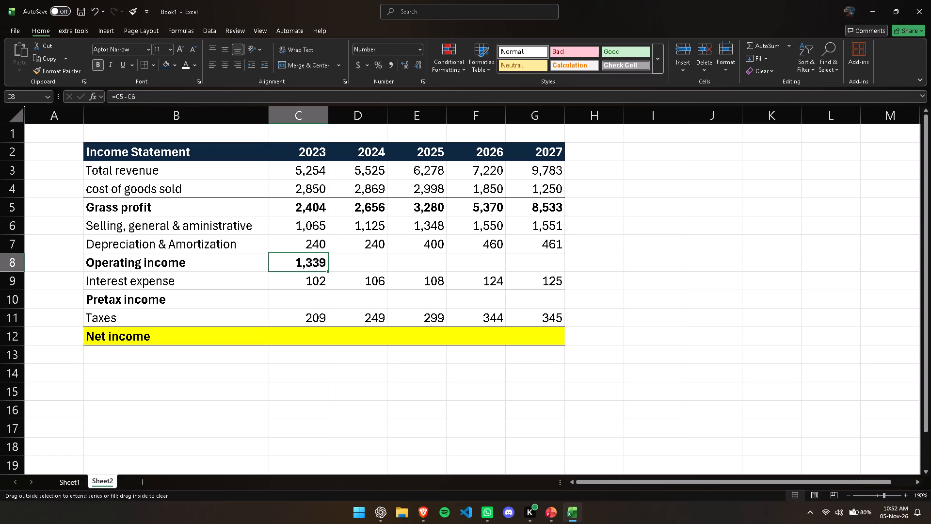
left_click_drag(335, 270, 546, 266)
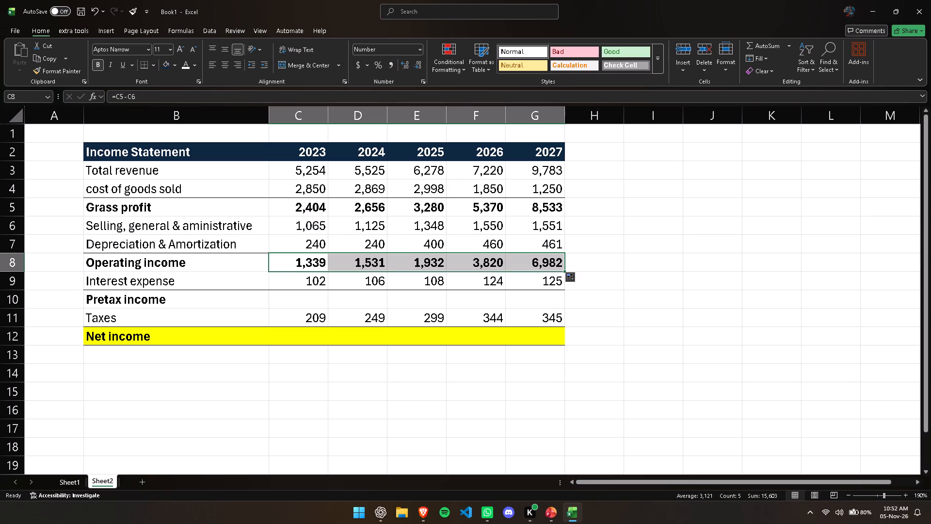
left_click(581, 262)
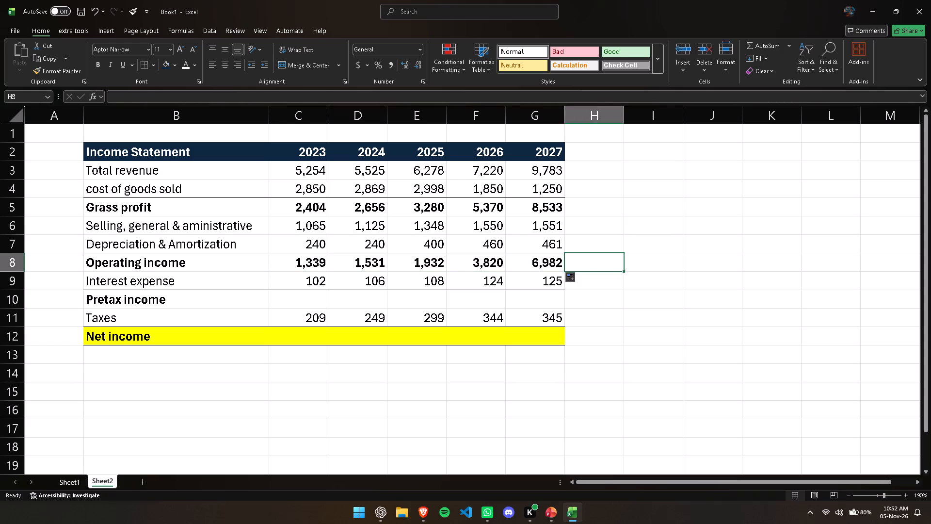
Replace the 2023 operating income formula in cell C8 with =C5-C6-C7.
left_click(312, 263)
key("BackSpace")
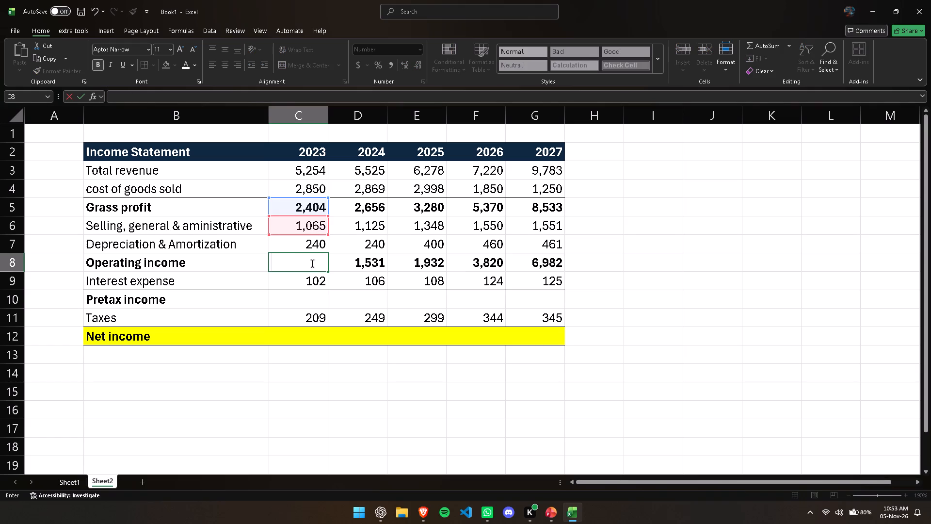
key("equal")
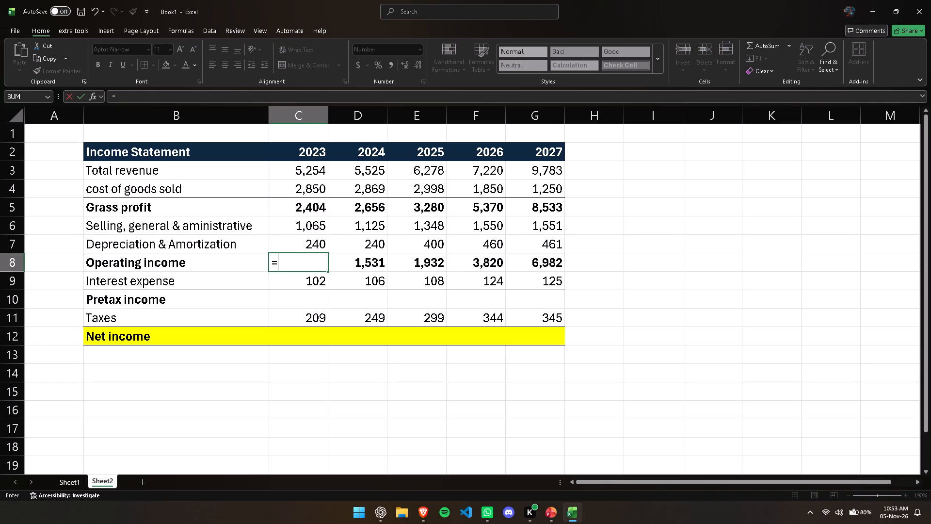
left_click(309, 211)
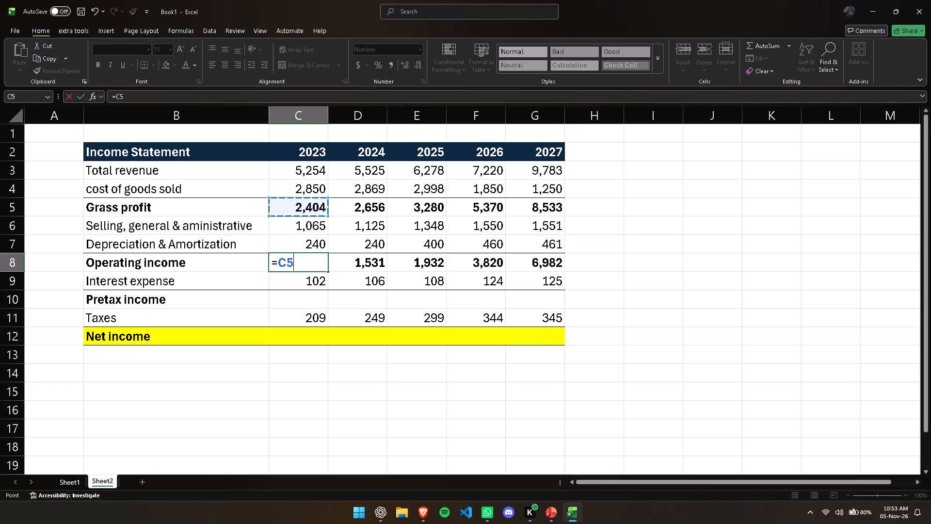
key("minus")
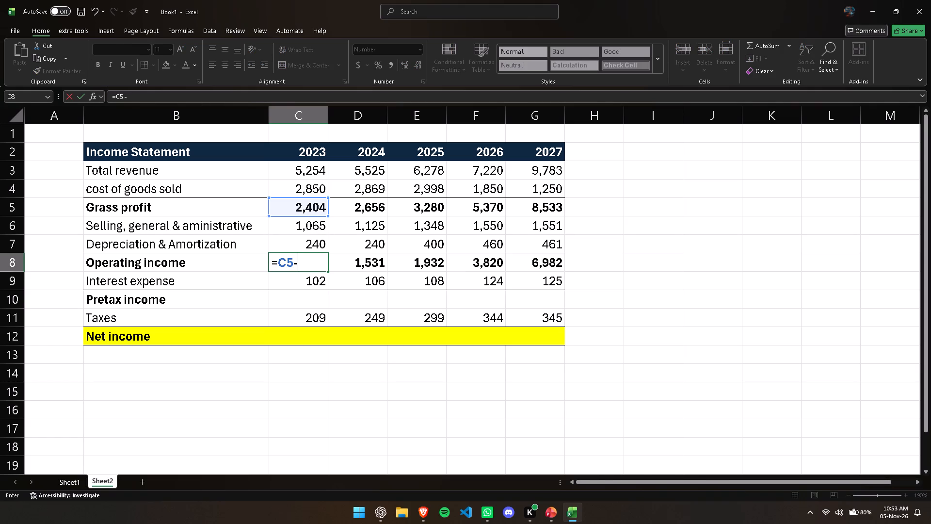
left_click(308, 224)
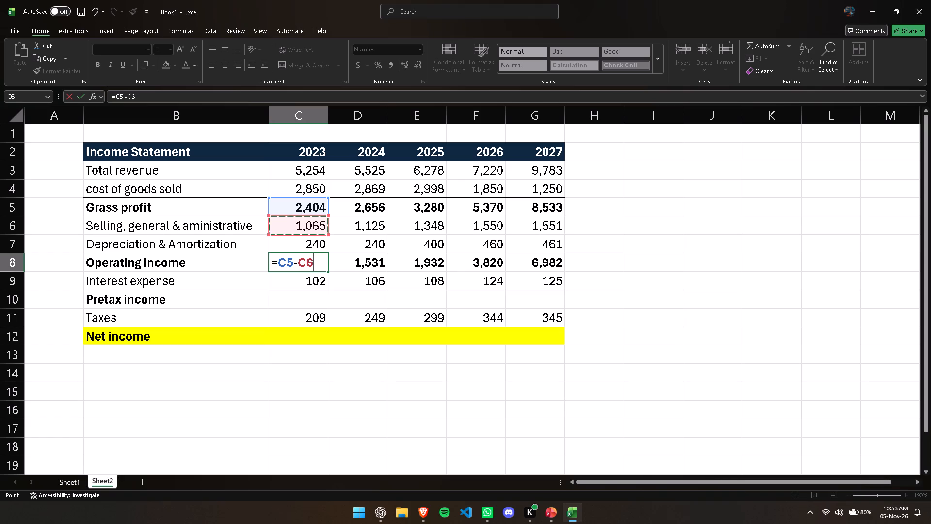
key("minus")
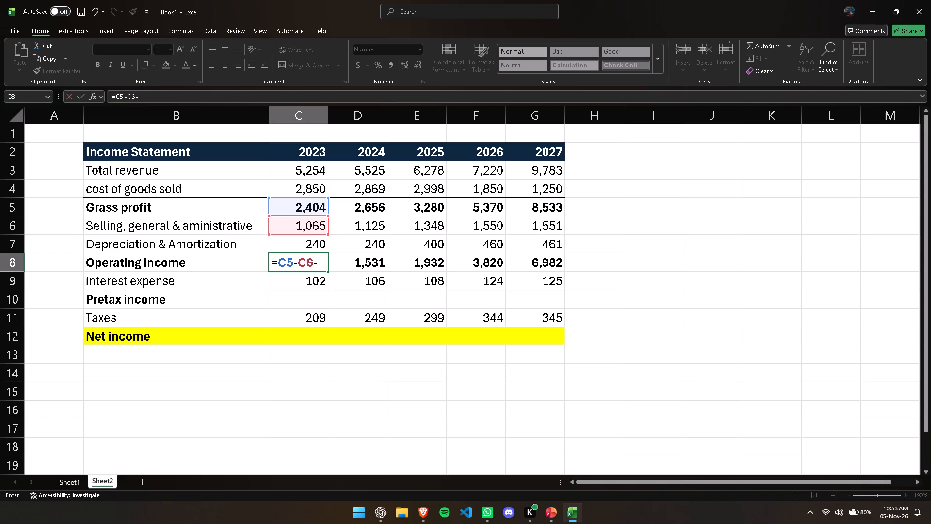
left_click(305, 244)
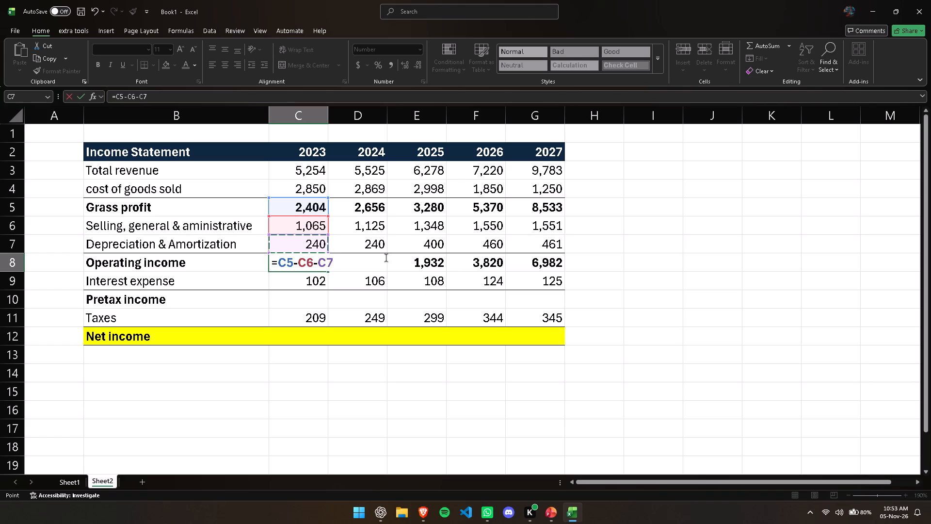
key("Return")
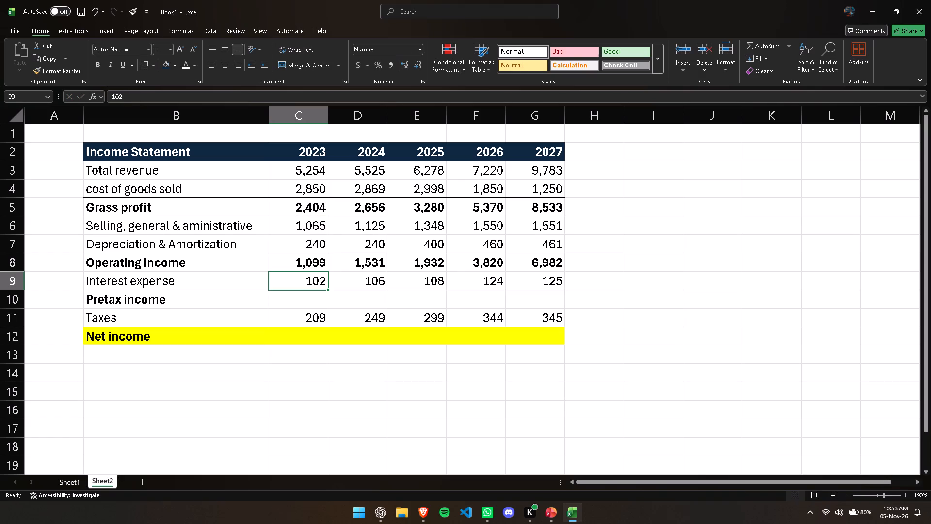
Fill the corrected operating income formula from C8 across D8:G8 for the years 2024 to 2027.
left_click(313, 267)
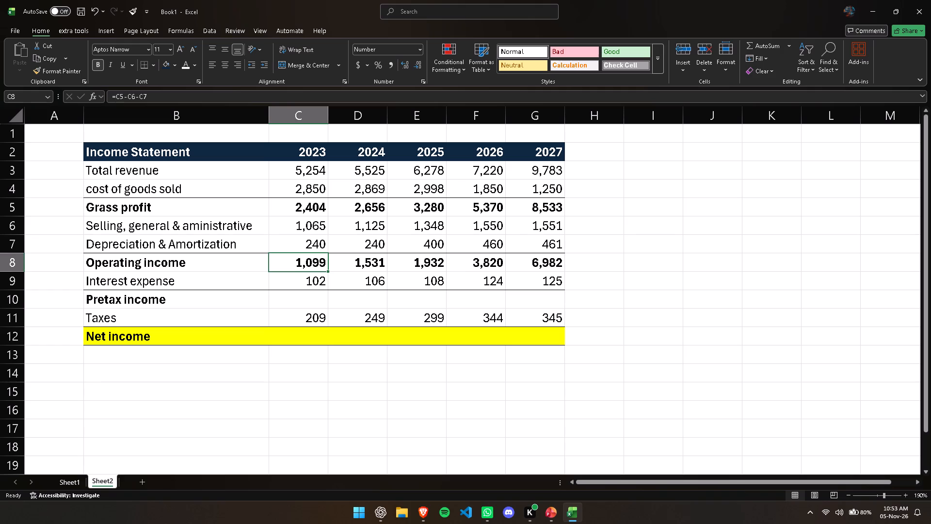
left_click_drag(327, 269, 380, 277)
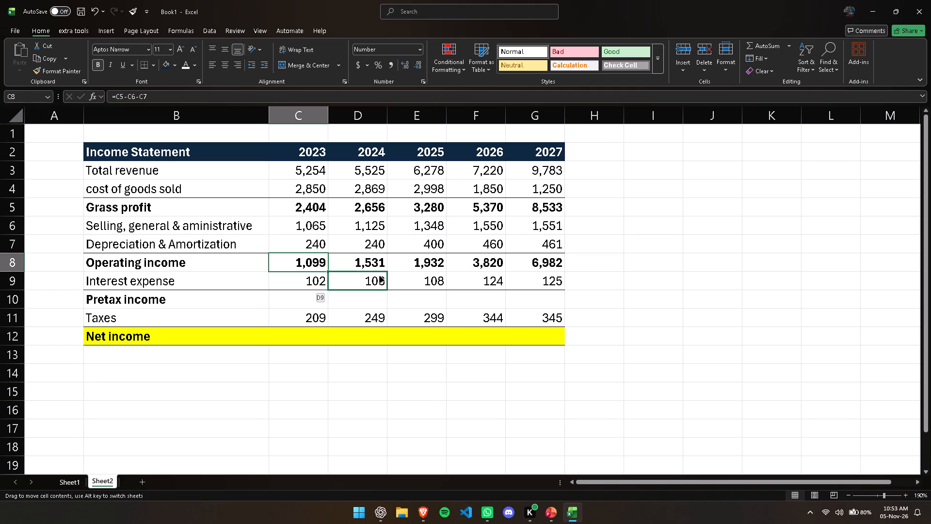
left_click_drag(380, 277, 317, 265)
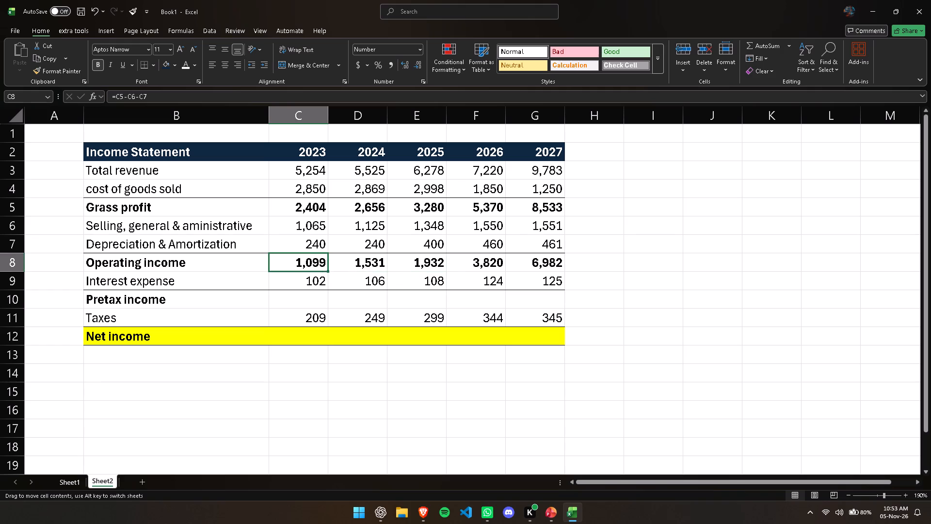
left_click_drag(327, 269, 394, 268)
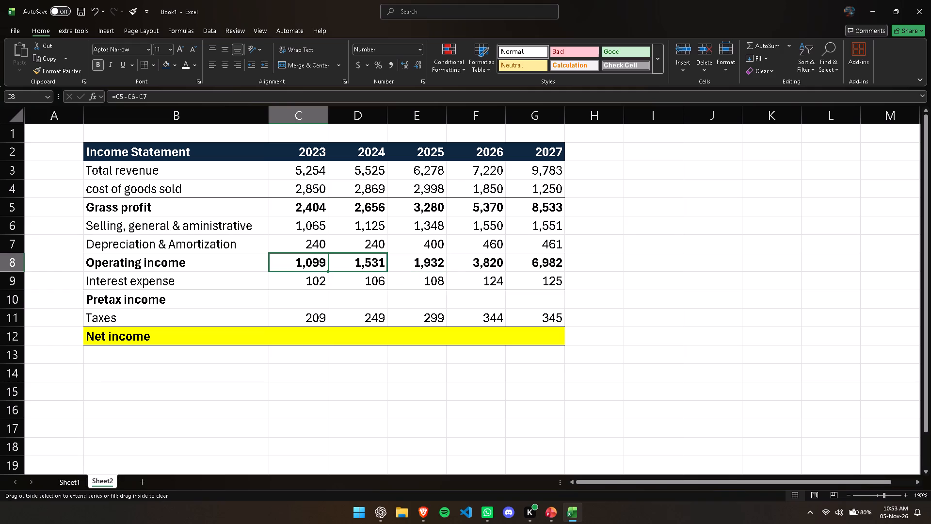
left_click_drag(394, 268, 539, 268)
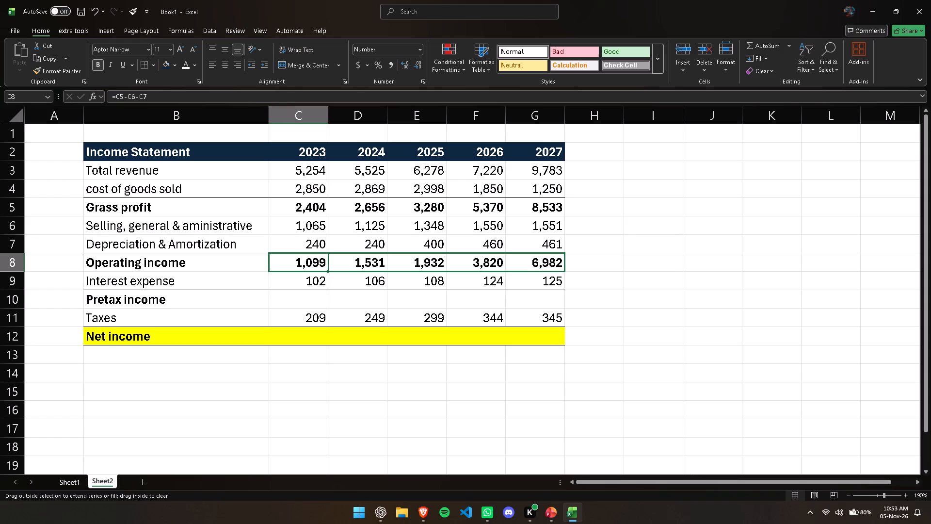
left_click_drag(539, 268, 538, 268)
left_click(588, 263)
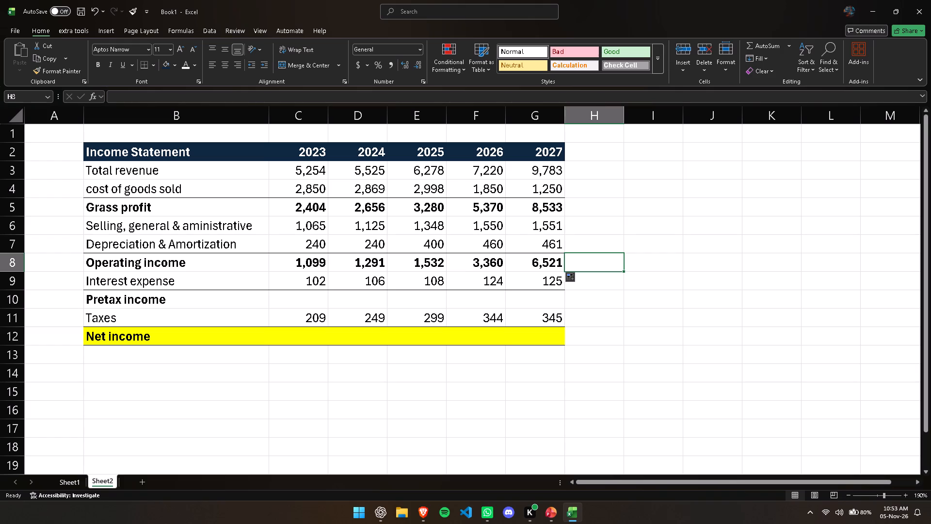
Enter the 2023 pretax income formula =C8-C9 in cell C10.
left_click(320, 260)
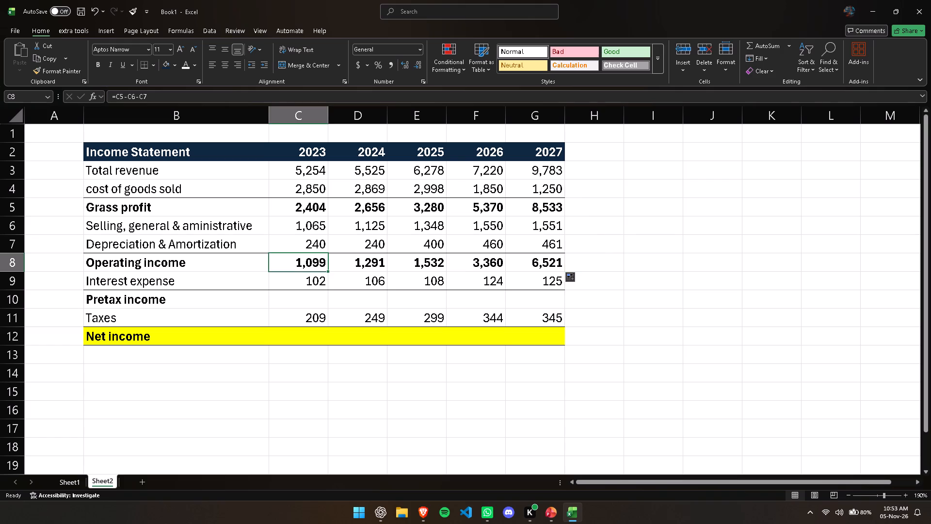
left_click(303, 300)
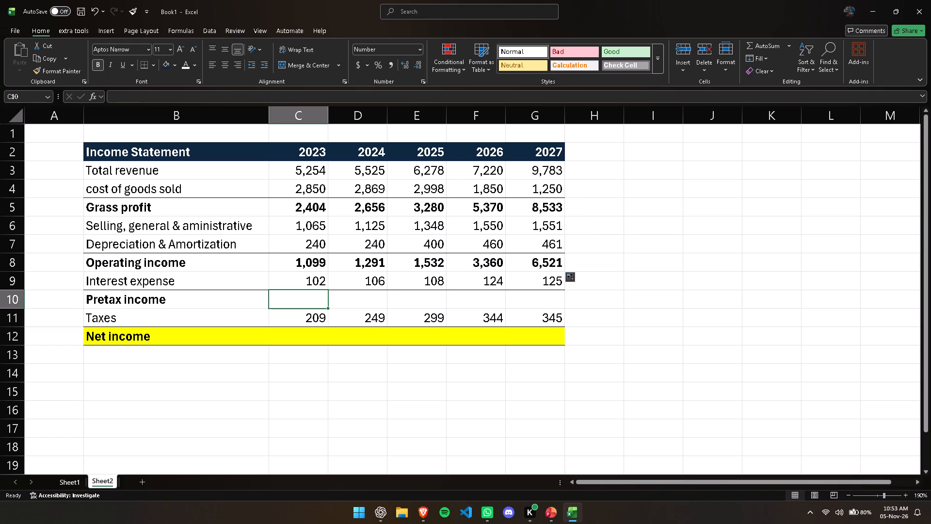
key("equal")
left_click(313, 260)
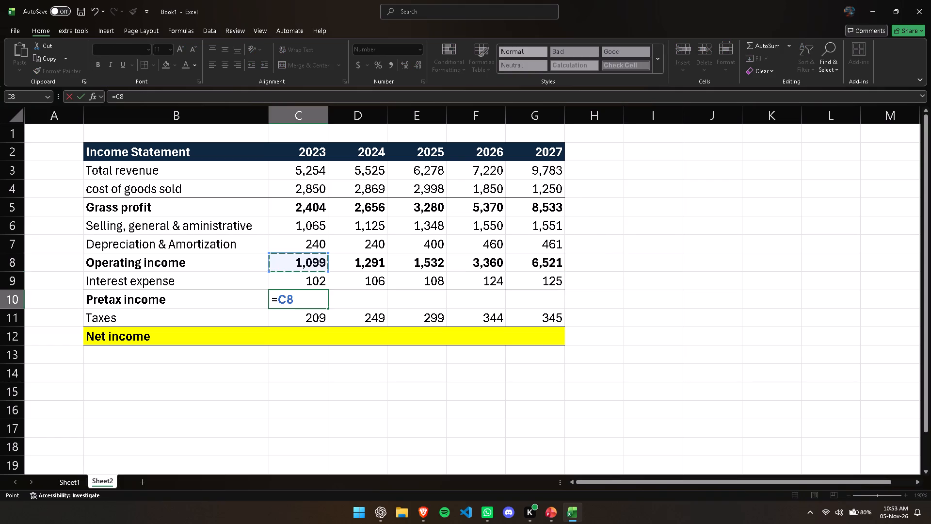
key("minus")
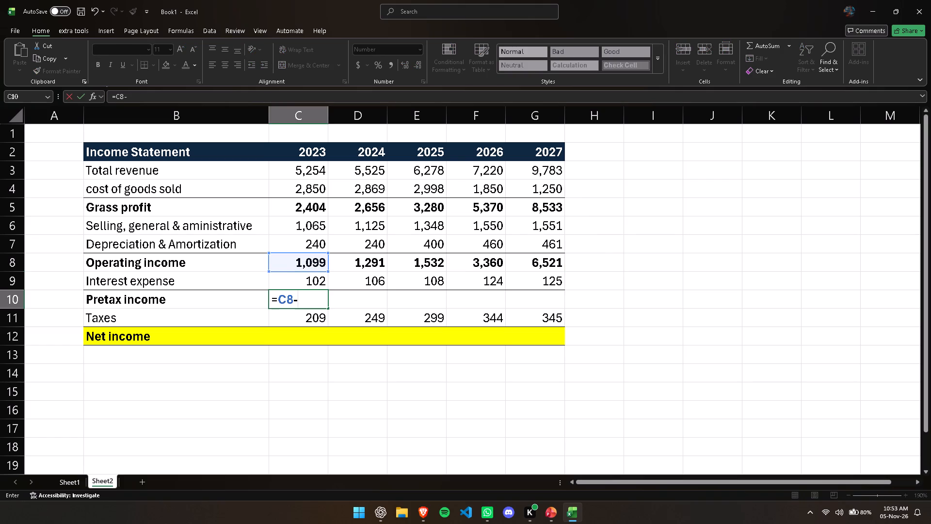
left_click(309, 277)
key("Return")
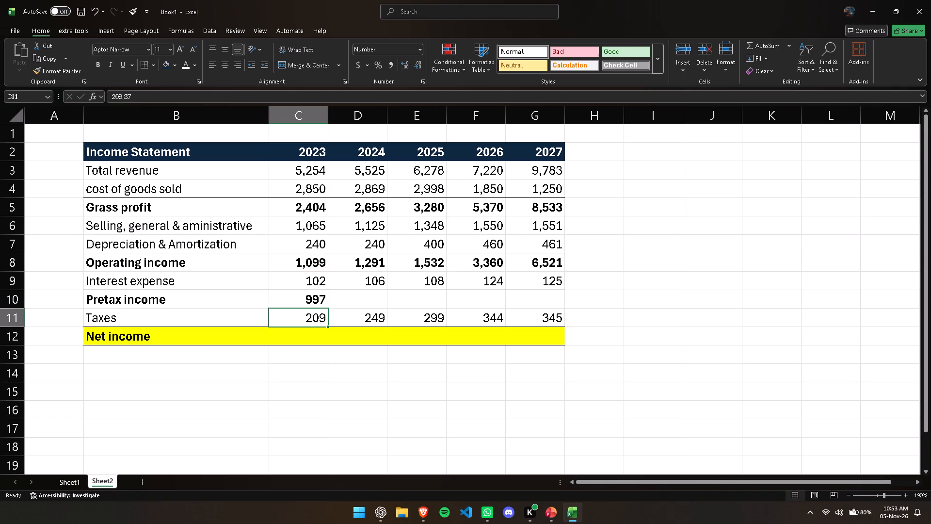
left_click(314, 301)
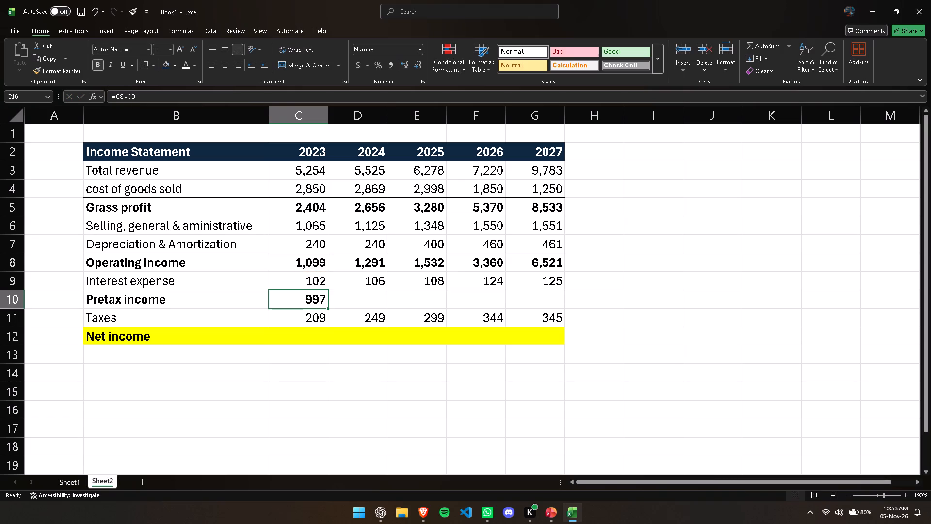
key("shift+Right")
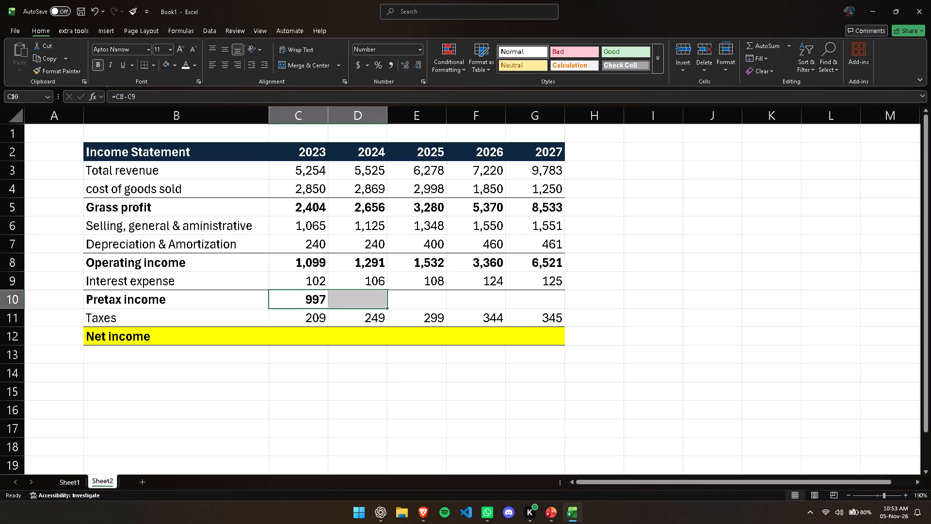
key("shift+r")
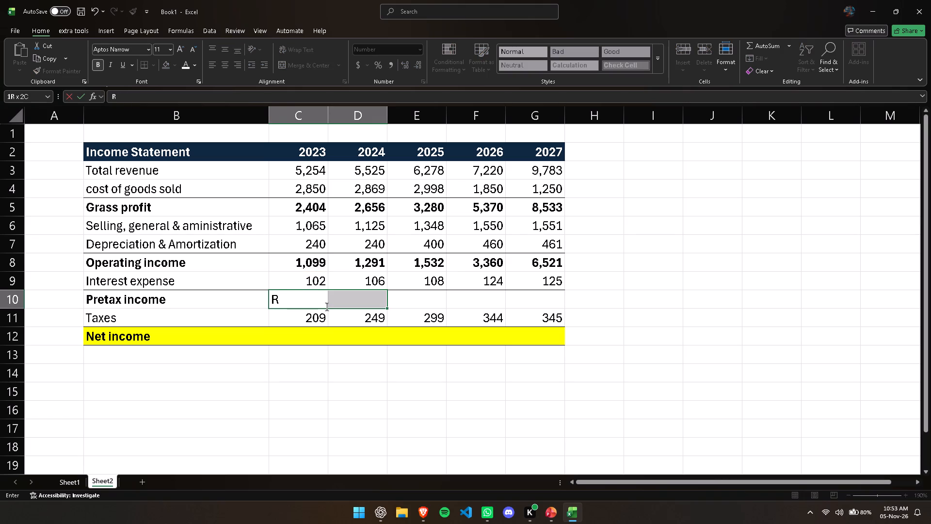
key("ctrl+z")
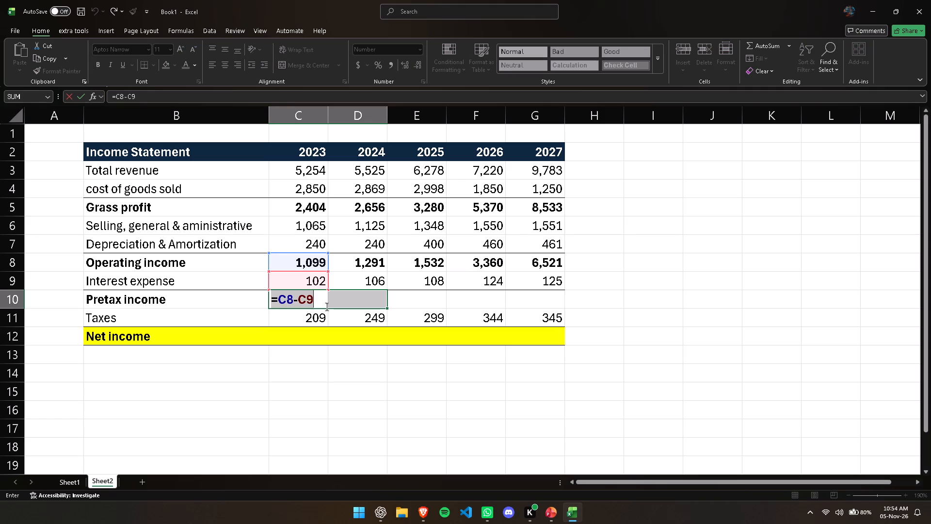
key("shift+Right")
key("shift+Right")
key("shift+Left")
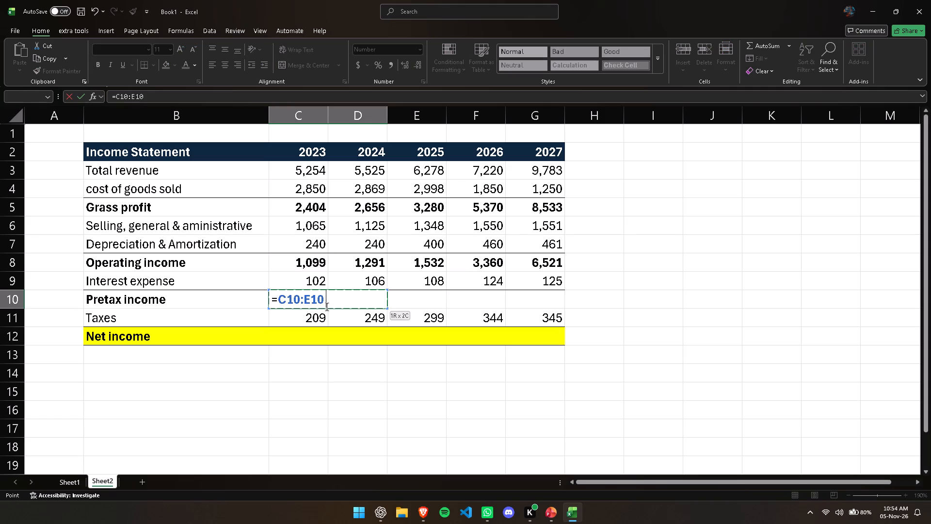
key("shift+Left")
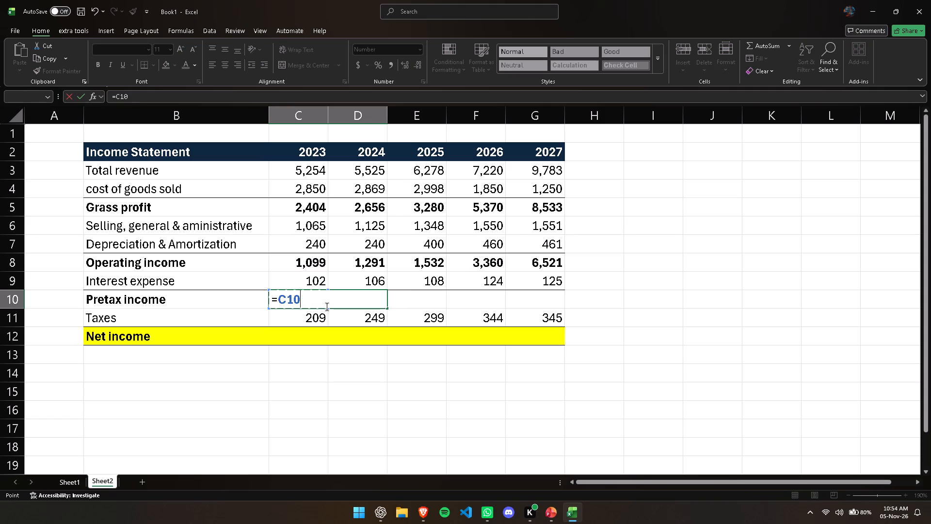
Clear the faulty reference being edited in cell C10 and re-enter the 2023 pretax income formula =C8-C9.
key("BackSpace")
key("BackSpace")
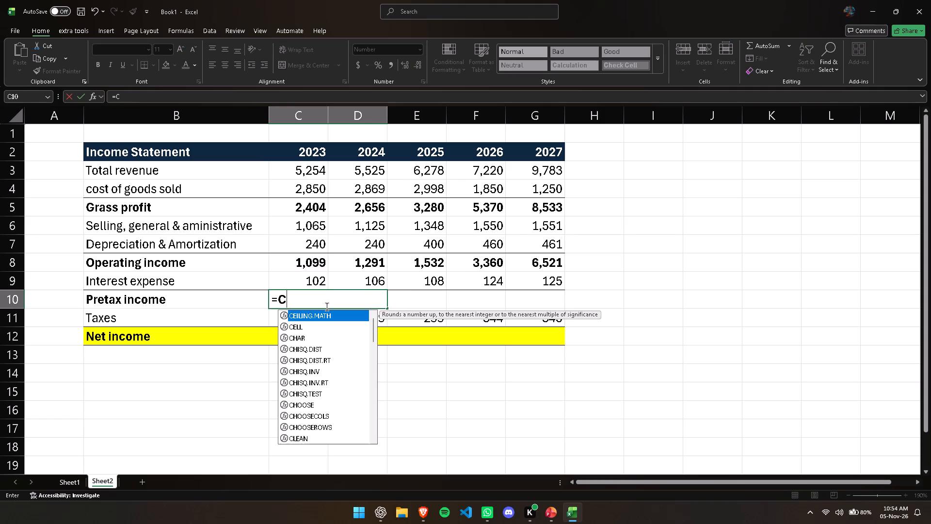
left_click(313, 262)
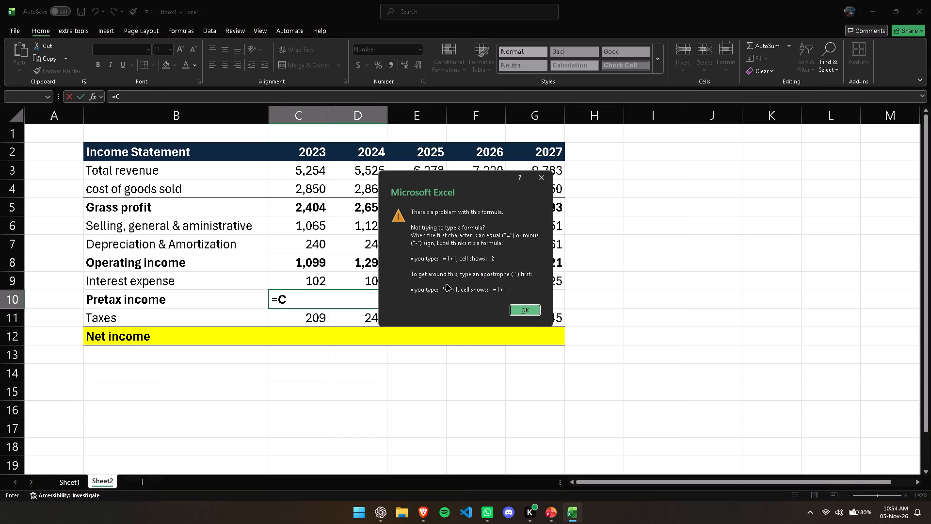
left_click(514, 308)
key("BackSpace")
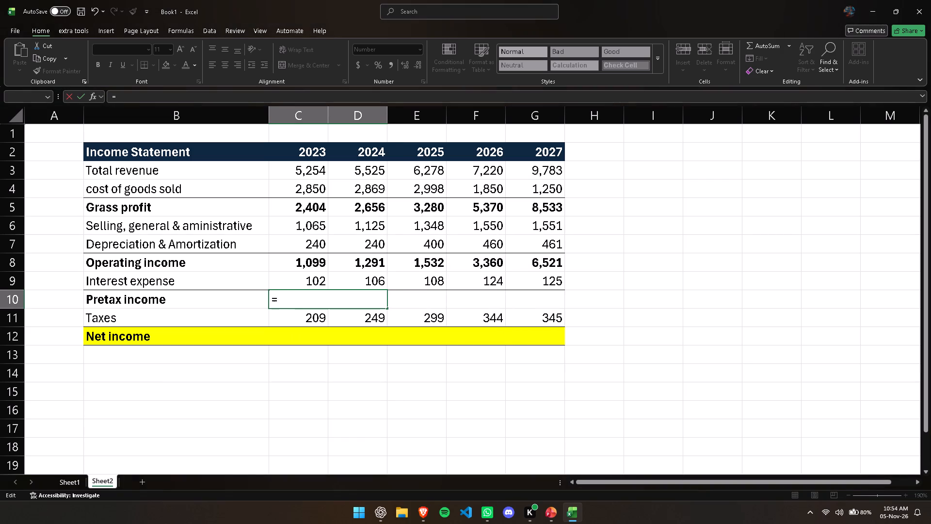
left_click(319, 261)
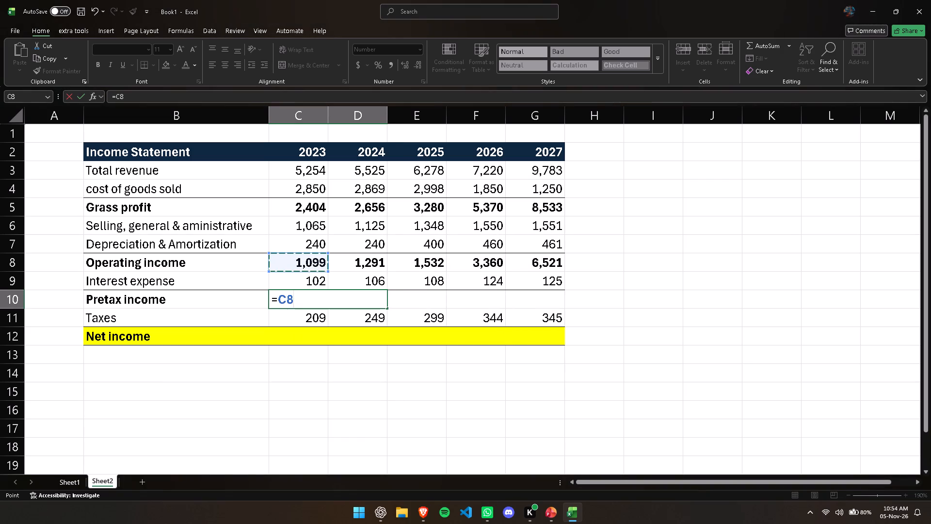
key("minus")
left_click(313, 280)
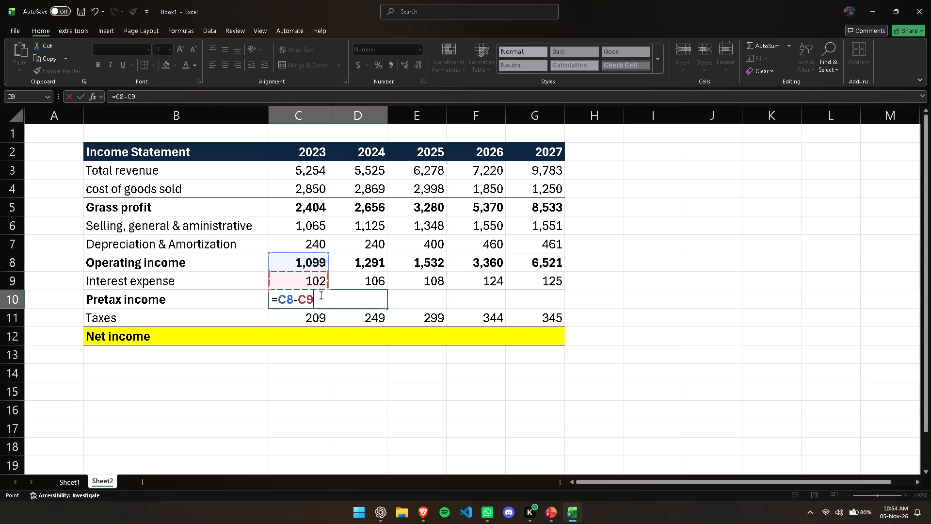
key("Return")
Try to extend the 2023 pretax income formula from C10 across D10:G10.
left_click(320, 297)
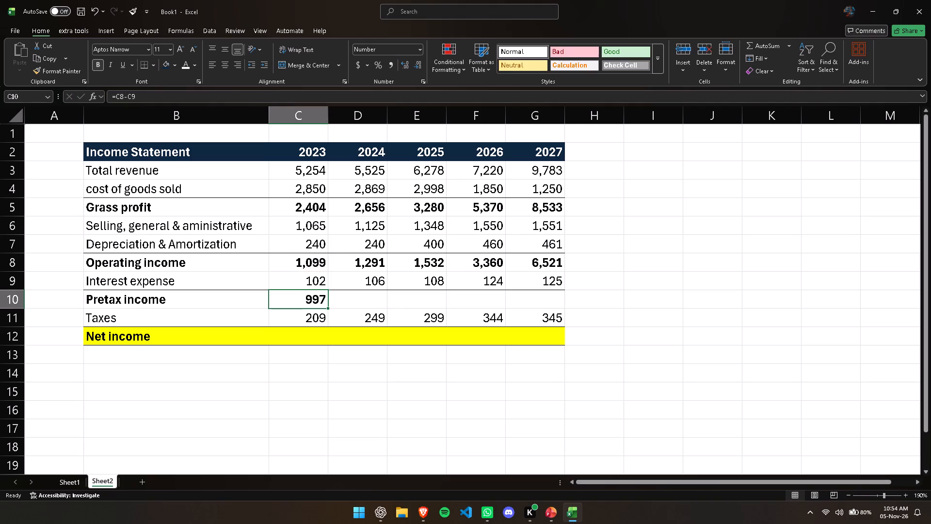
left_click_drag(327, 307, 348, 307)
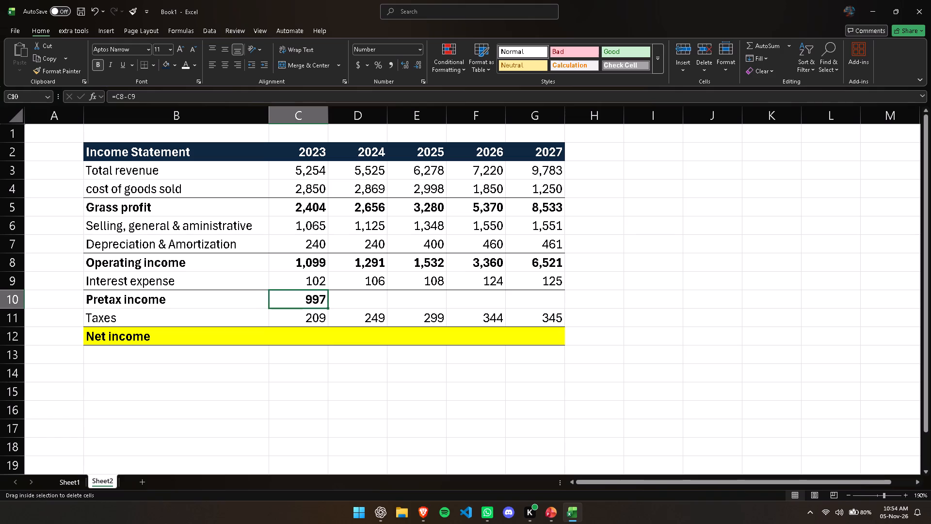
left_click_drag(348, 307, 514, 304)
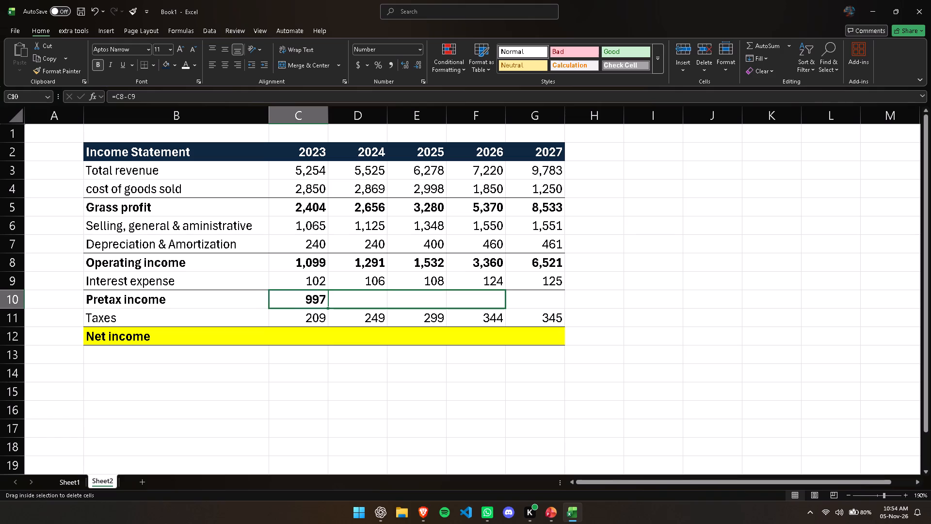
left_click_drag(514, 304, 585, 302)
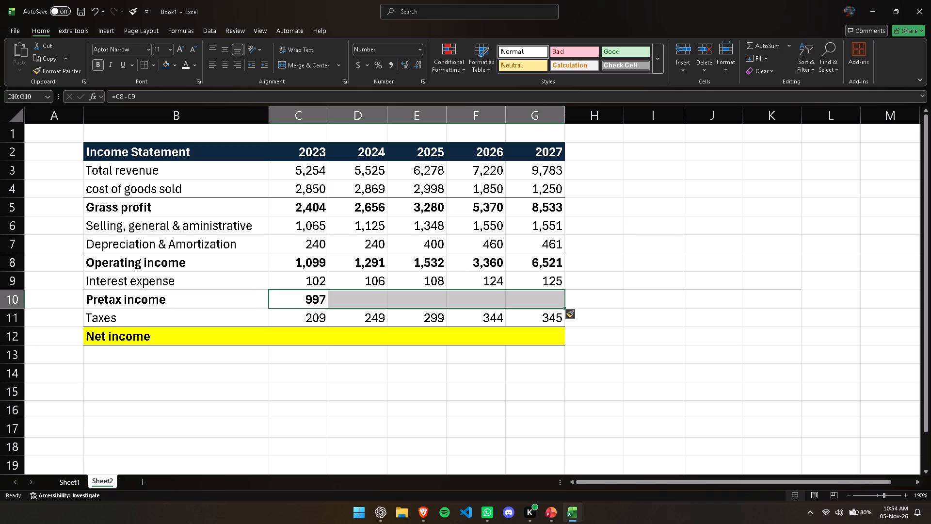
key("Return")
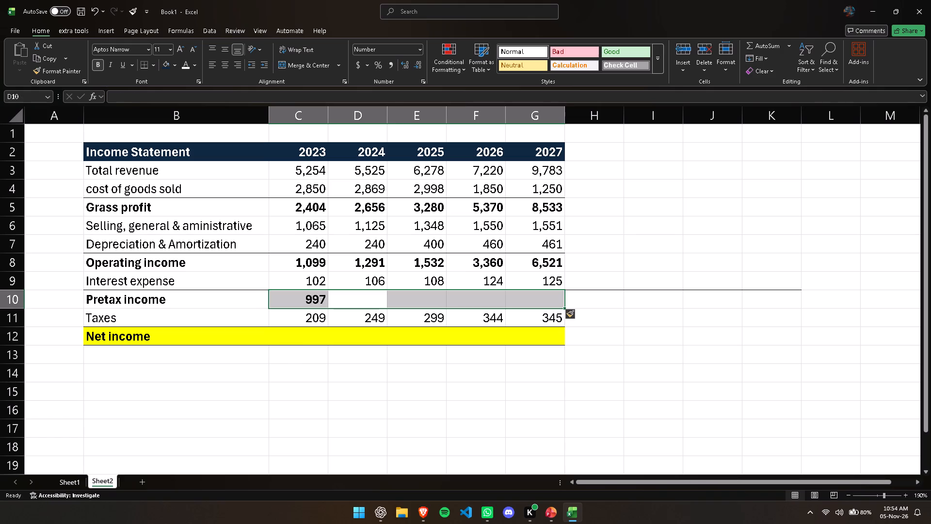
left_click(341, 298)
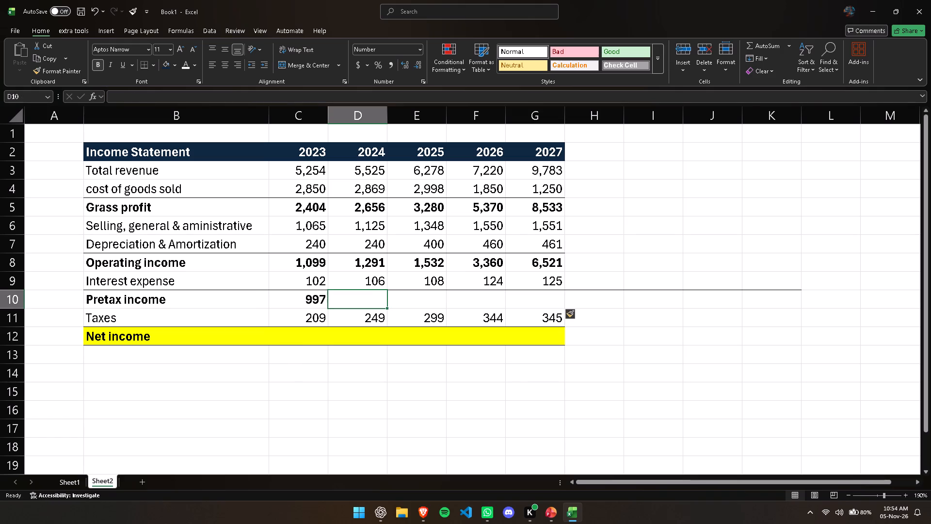
Fill the pretax income formula from C10 across D10:G10 for the years 2024 to 2027.
left_click(311, 300)
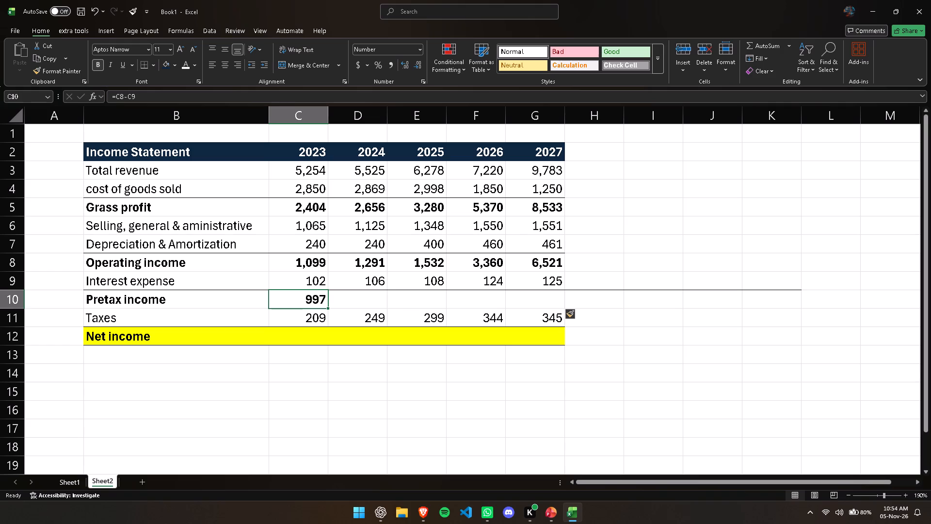
left_click_drag(327, 307, 347, 310)
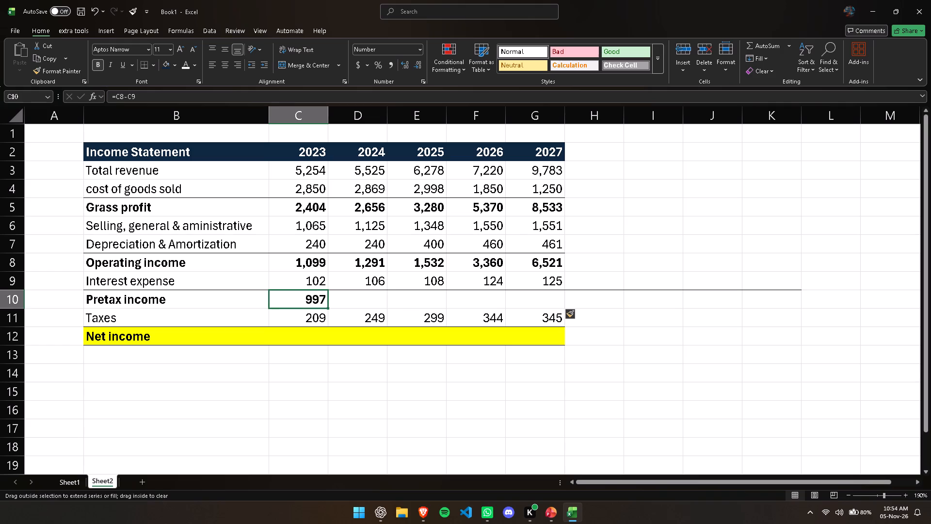
left_click_drag(347, 310, 537, 306)
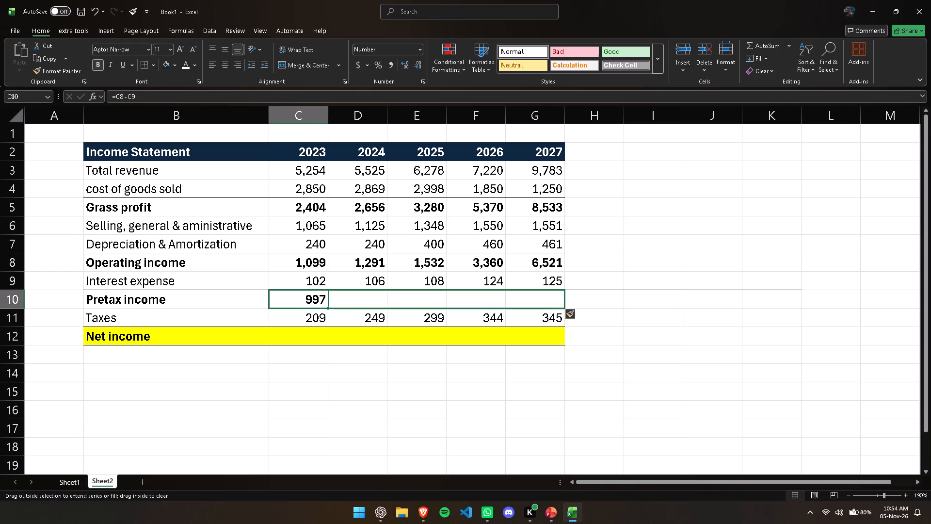
left_click_drag(537, 306, 563, 305)
left_click(585, 299)
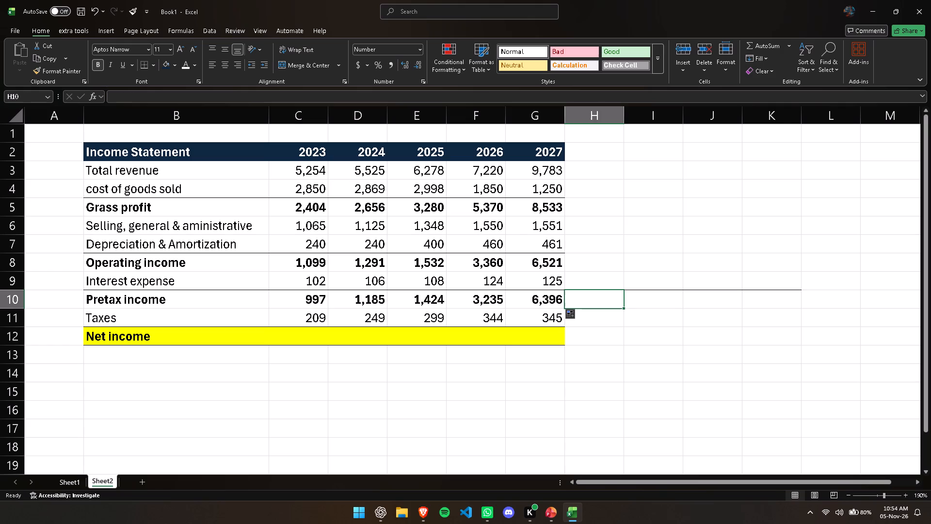
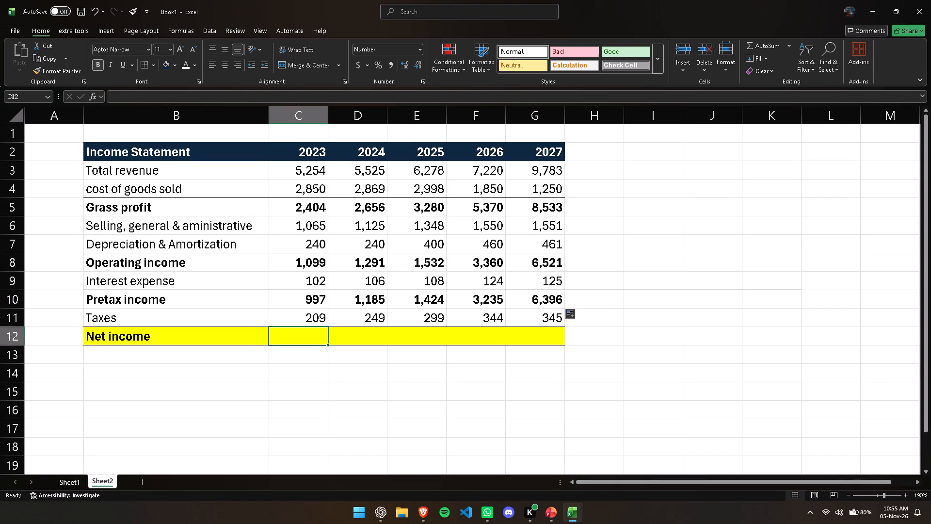
Enter the 2023 net income formula =C10-C11 in cell C12.
left_click(298, 337)
key("equal")
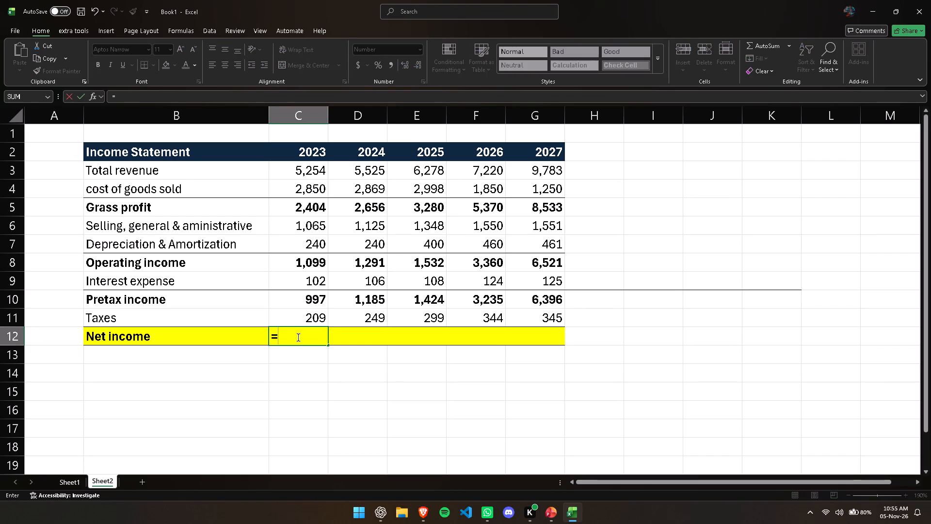
left_click(316, 302)
key("minus")
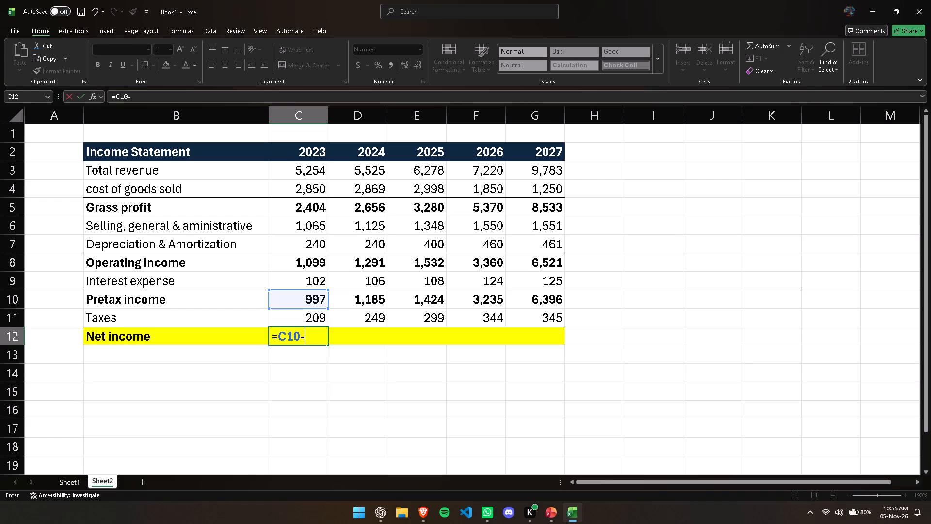
left_click(314, 317)
key("Return")
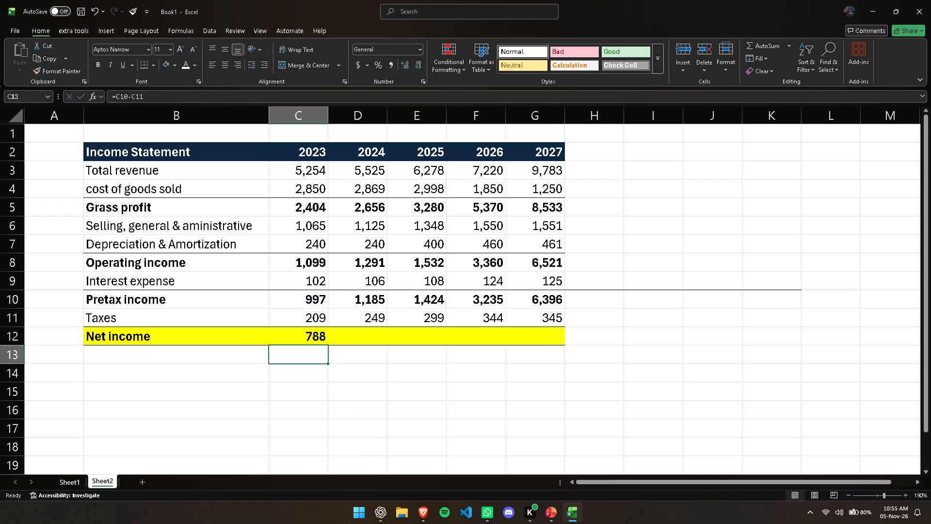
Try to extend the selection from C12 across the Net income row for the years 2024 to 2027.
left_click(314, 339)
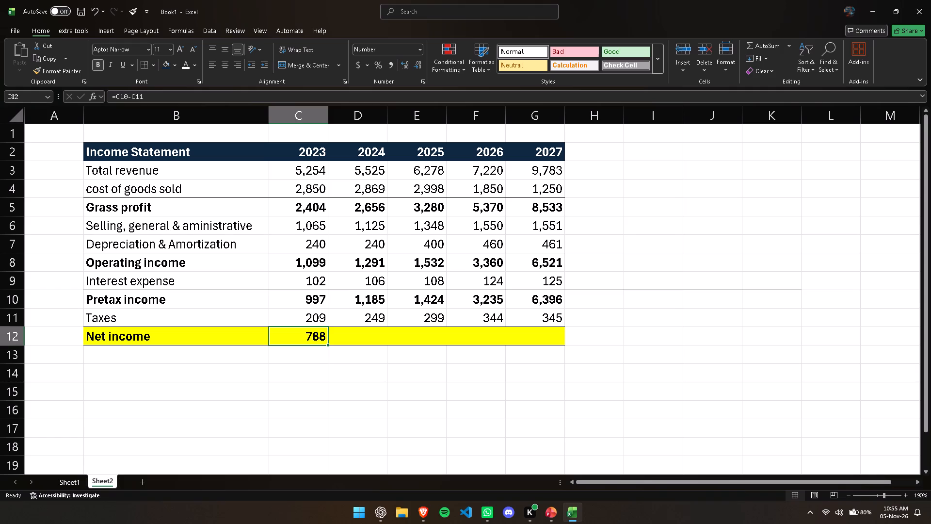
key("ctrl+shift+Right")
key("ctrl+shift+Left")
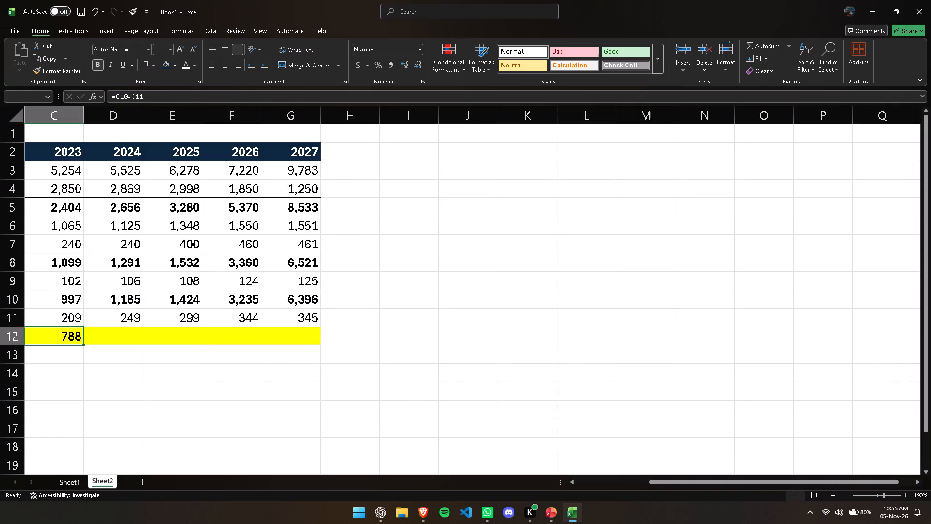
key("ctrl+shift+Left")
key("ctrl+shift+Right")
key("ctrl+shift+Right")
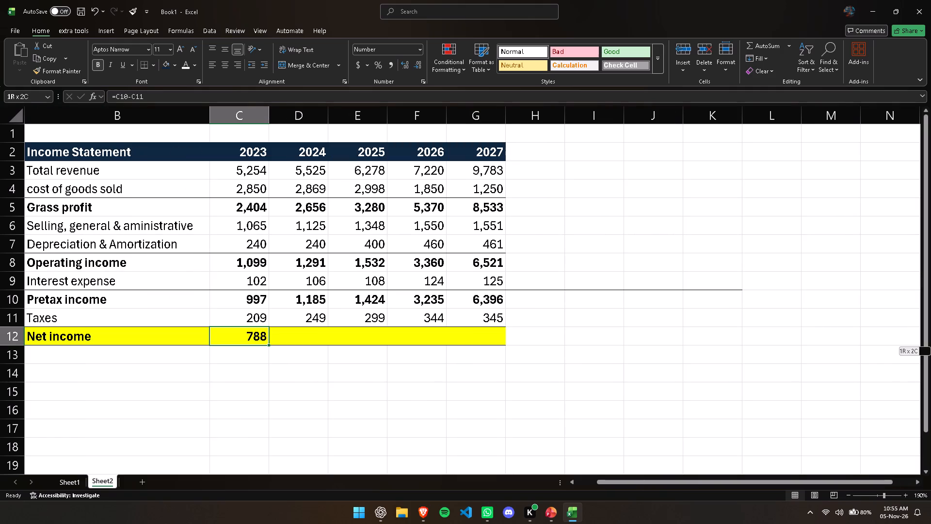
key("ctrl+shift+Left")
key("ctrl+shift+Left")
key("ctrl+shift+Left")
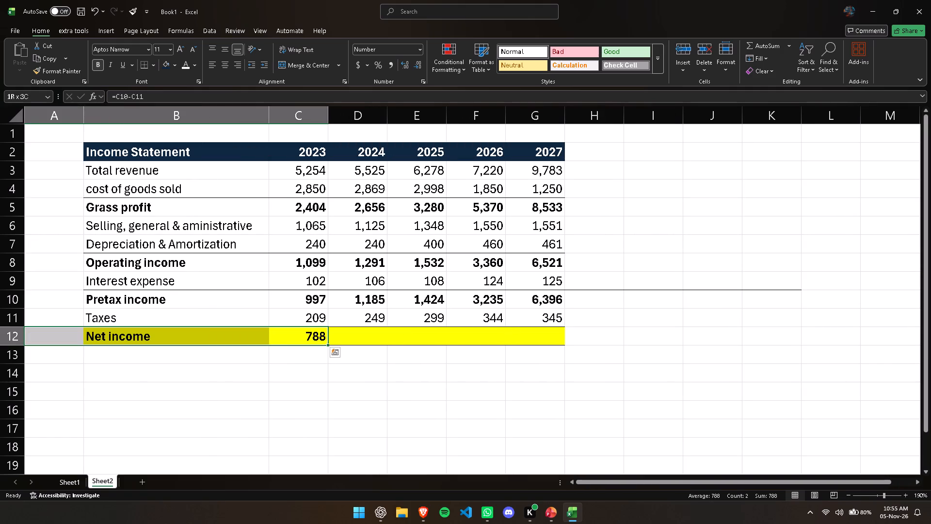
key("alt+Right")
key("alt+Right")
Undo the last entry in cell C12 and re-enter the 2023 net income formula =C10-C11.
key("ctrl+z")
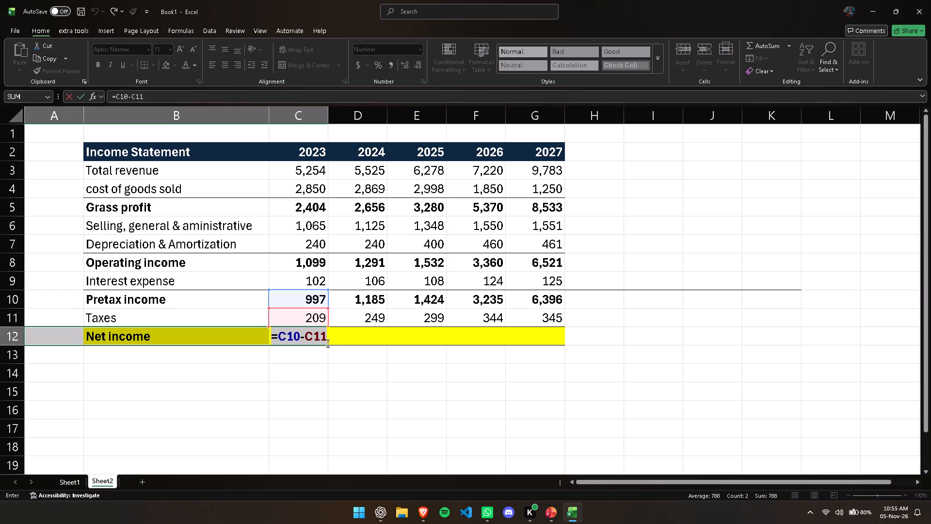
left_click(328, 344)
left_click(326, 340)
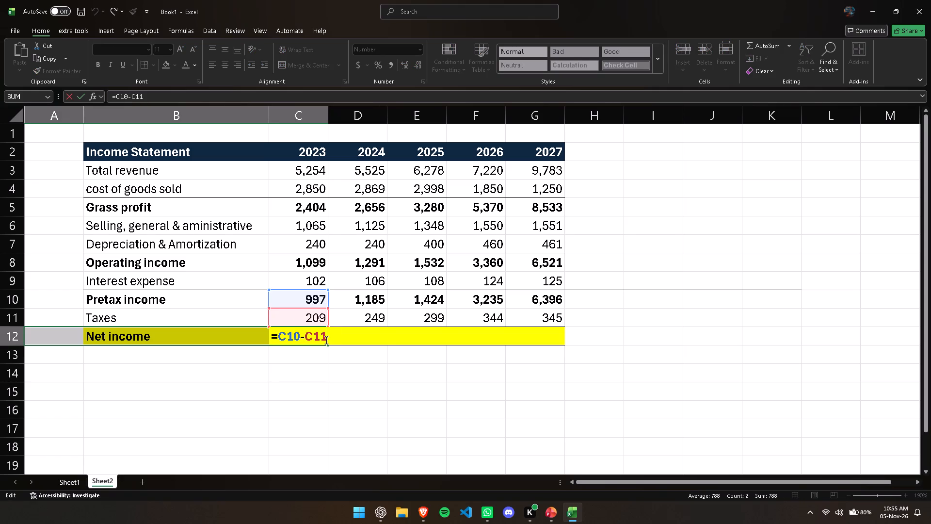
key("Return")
Fill the net income formula from C12 across D12:G12 for the years 2024 to 2027.
left_click(317, 336)
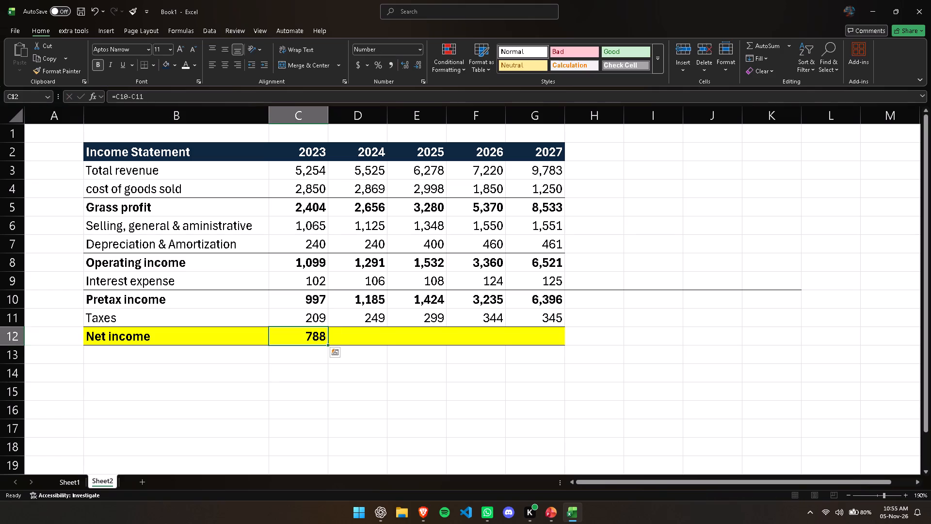
left_click_drag(327, 343, 370, 350)
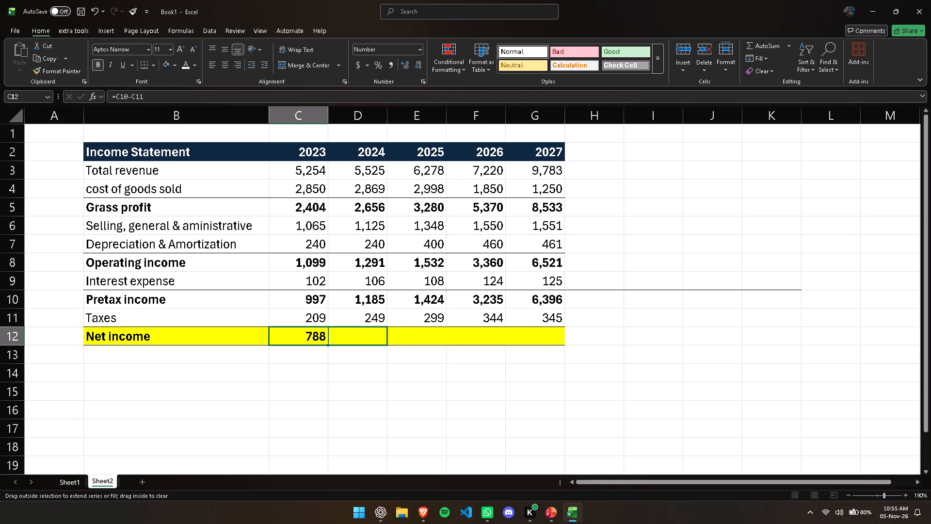
left_click_drag(370, 350, 523, 344)
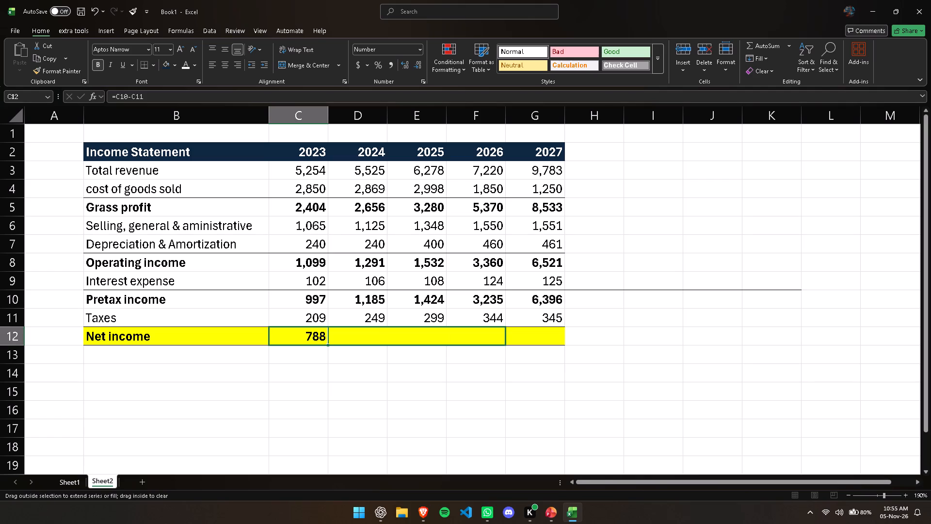
left_click_drag(523, 344, 562, 336)
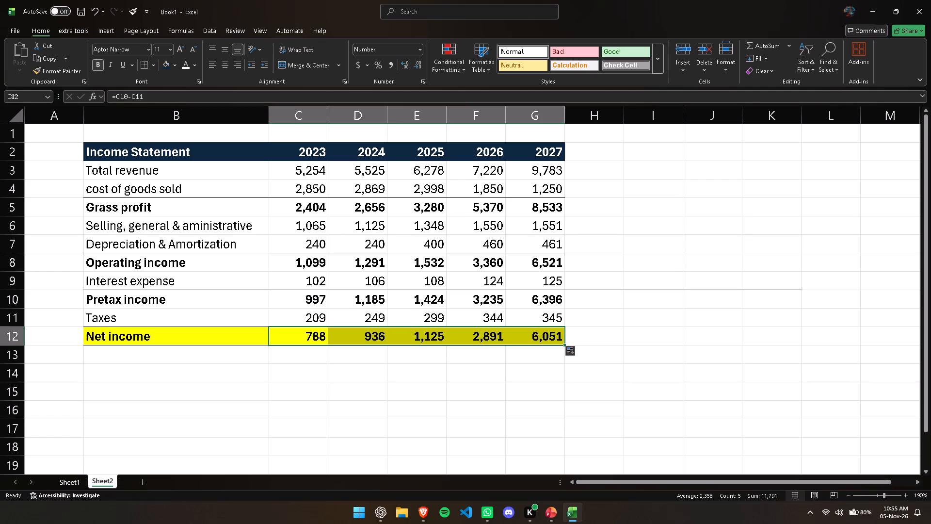
left_click(587, 336)
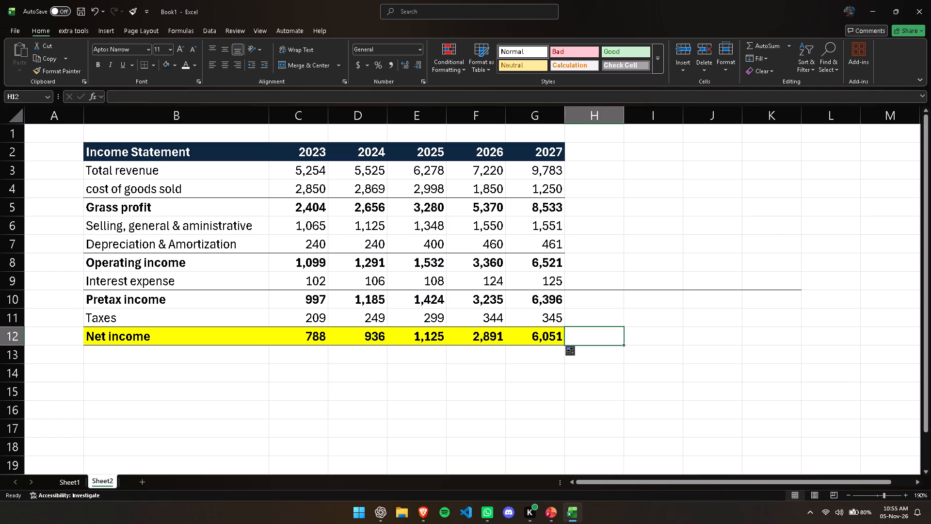
left_click(602, 360)
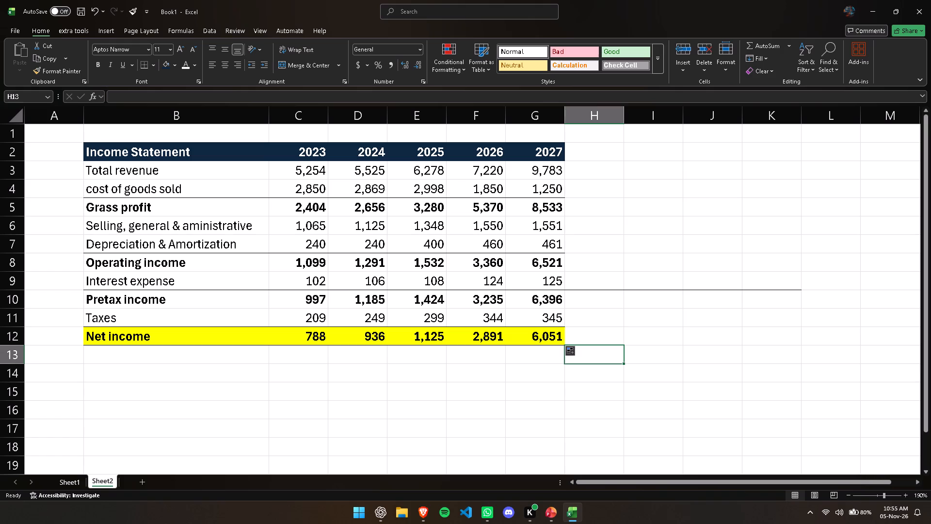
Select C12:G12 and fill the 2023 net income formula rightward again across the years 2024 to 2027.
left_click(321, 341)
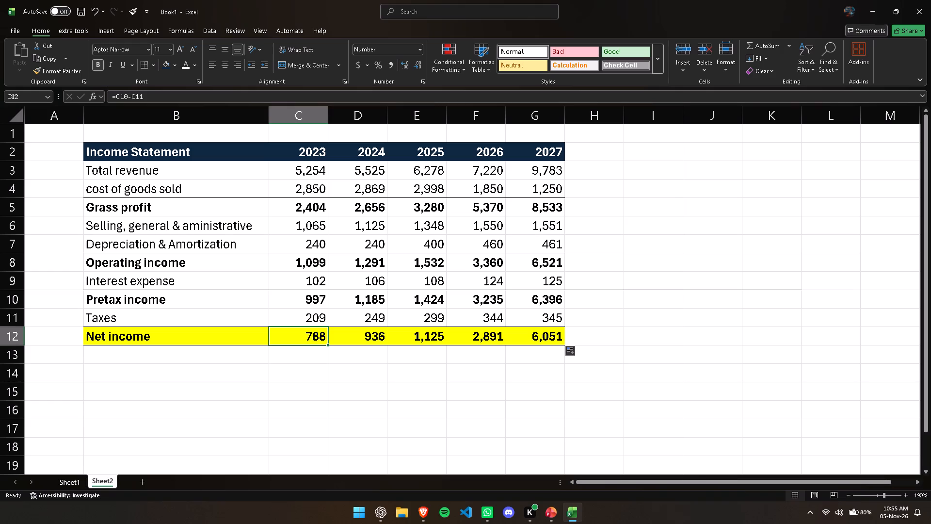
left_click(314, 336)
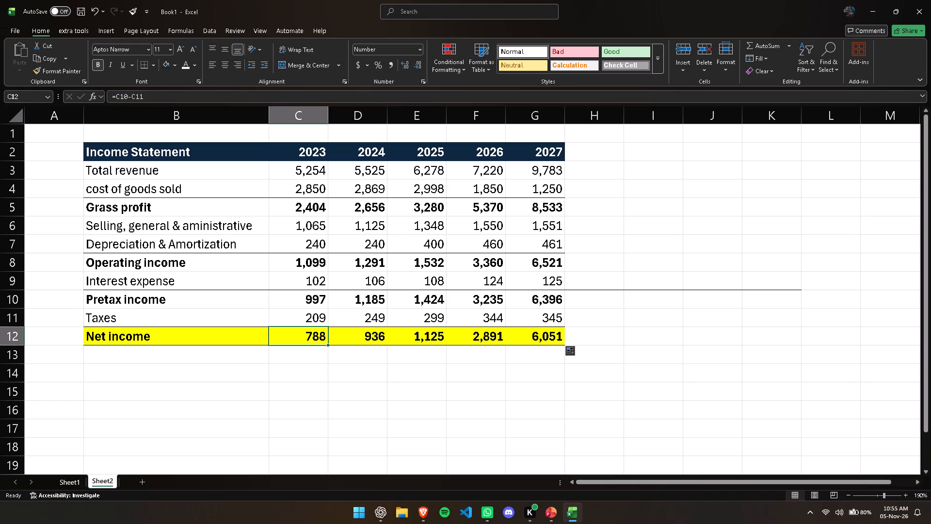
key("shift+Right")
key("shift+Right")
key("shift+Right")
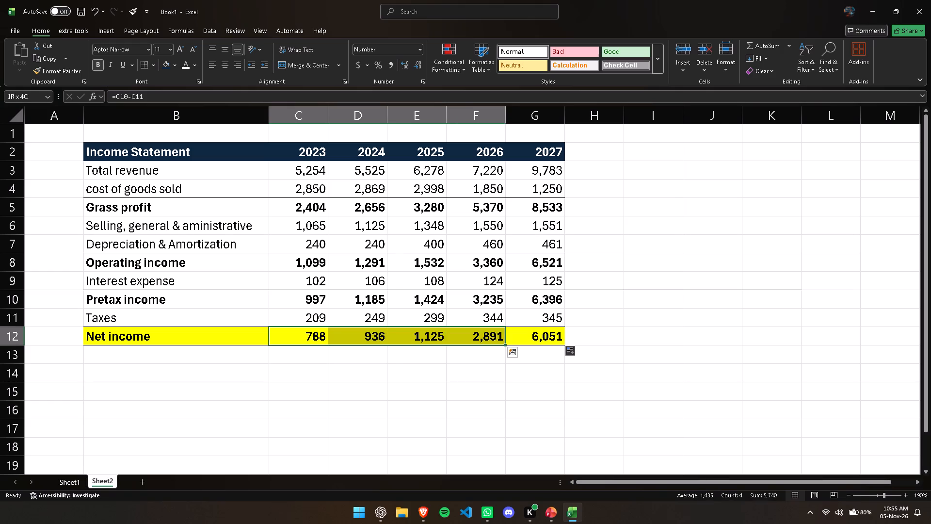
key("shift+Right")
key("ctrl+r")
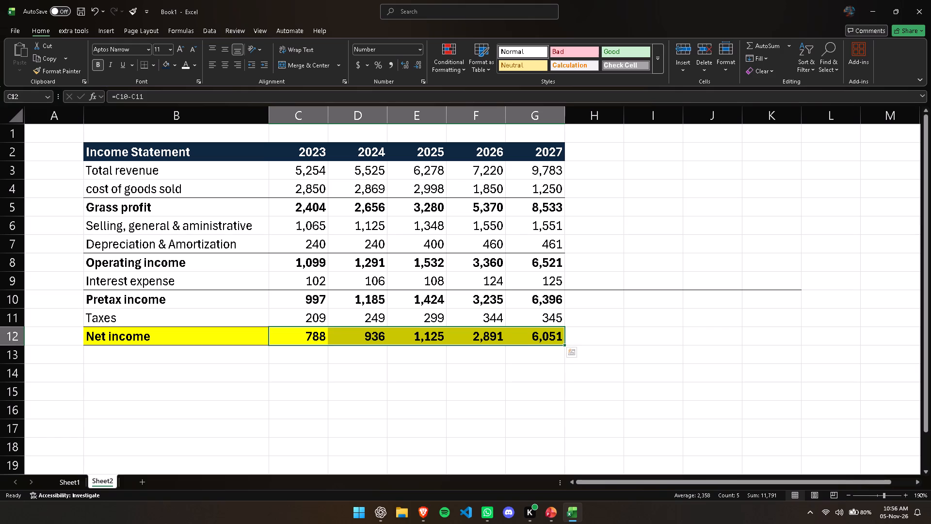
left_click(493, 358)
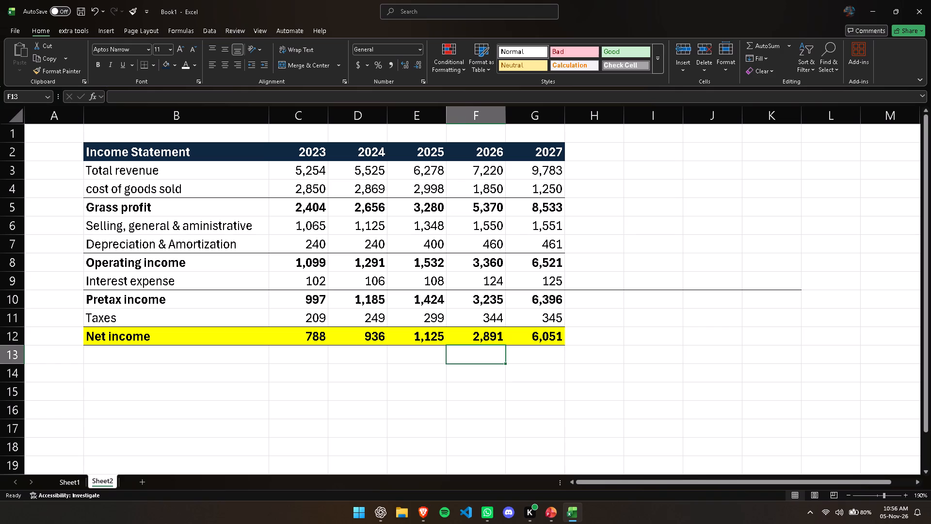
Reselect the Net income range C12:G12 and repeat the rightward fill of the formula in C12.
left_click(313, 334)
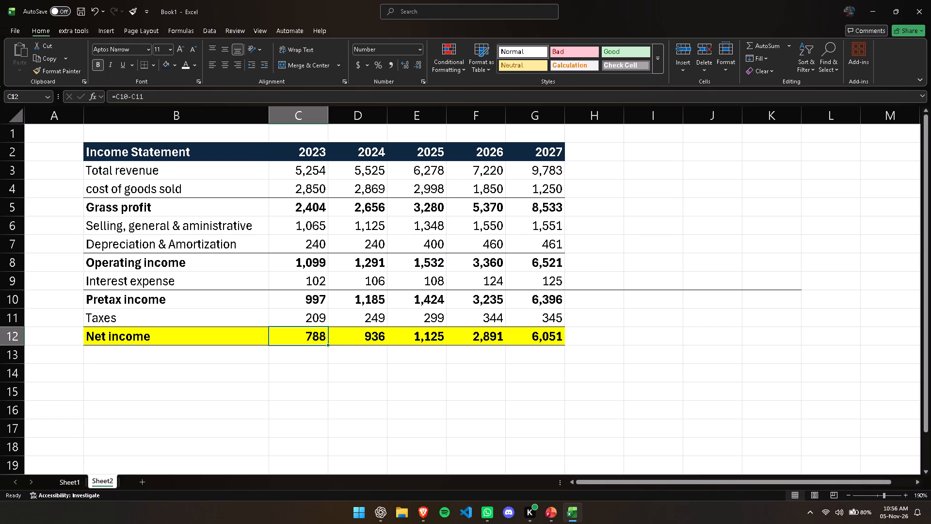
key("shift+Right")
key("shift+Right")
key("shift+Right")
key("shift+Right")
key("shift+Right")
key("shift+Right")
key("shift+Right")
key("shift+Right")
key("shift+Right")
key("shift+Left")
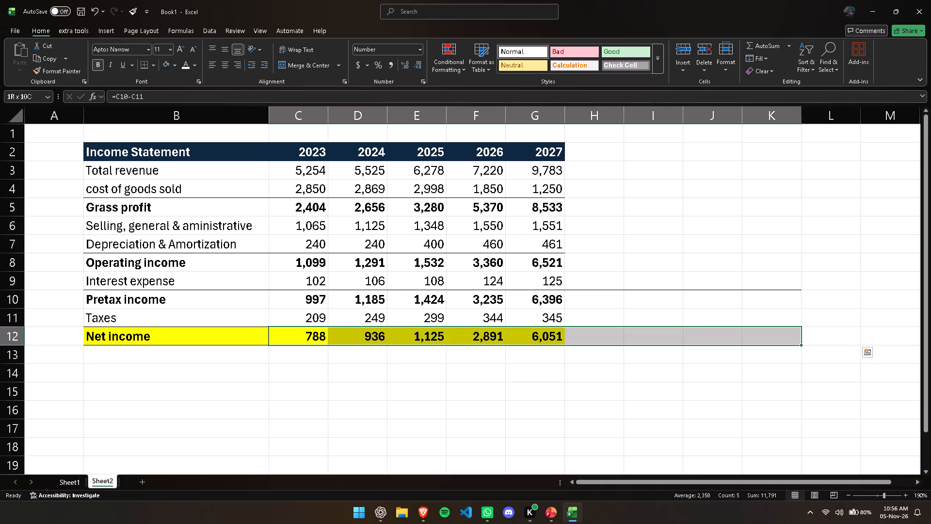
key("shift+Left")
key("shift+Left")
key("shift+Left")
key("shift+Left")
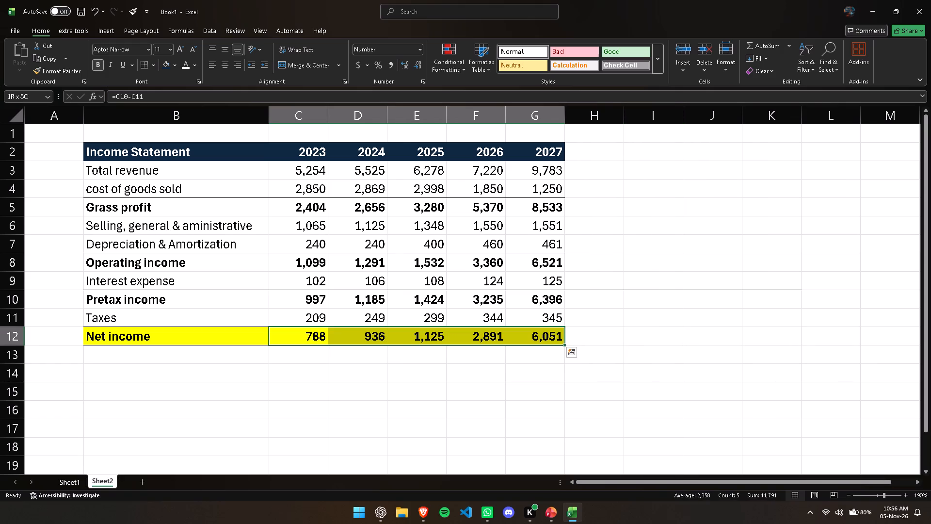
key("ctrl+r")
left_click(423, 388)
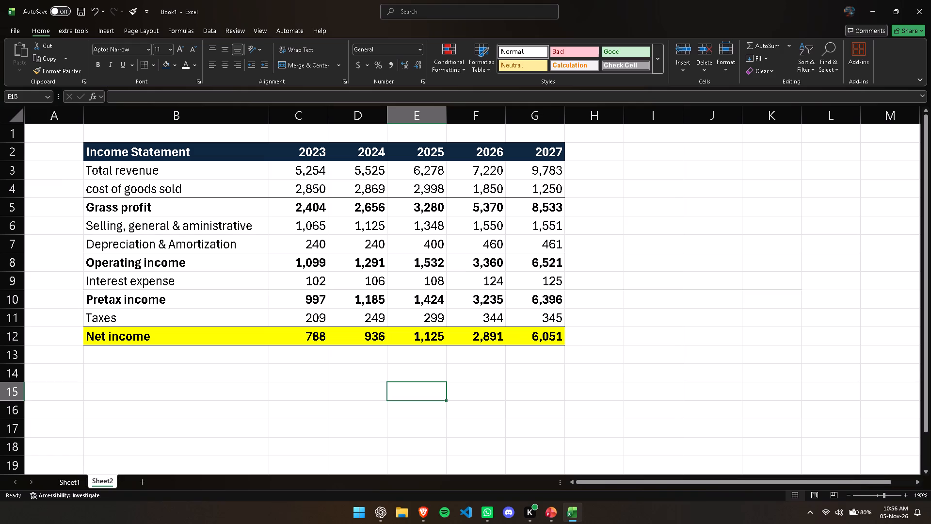
Inspect the cell references in the 2027 net income formula in cell G12.
double_click(546, 340)
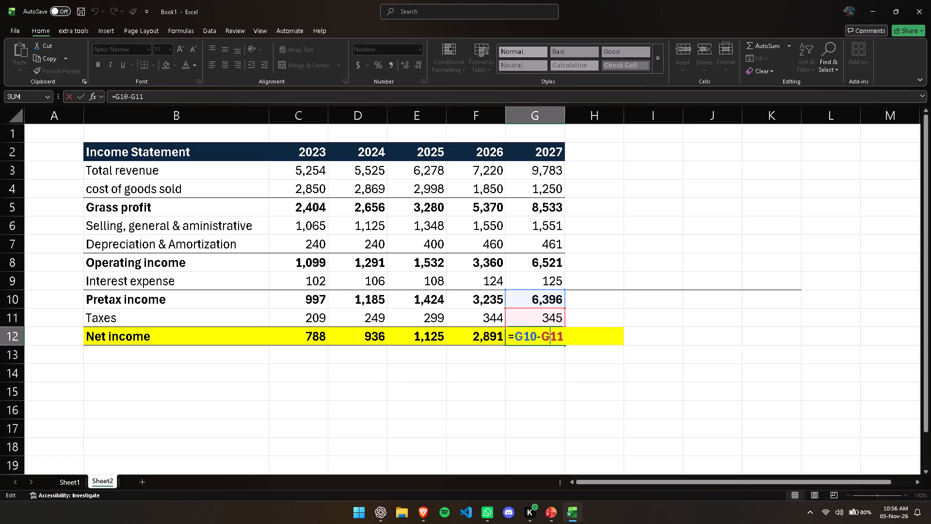
left_click(542, 356)
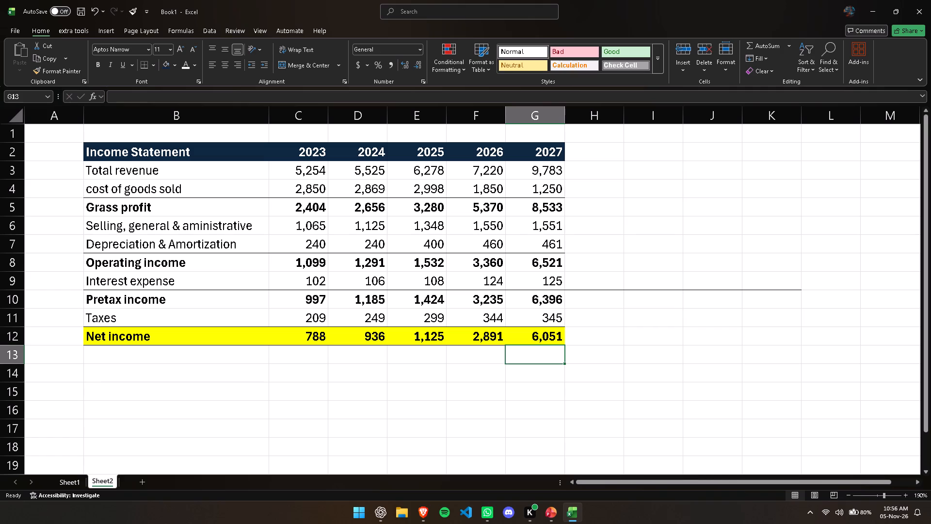
Enter the section heading Analysis in cell B14, below the income statement.
double_click(201, 375)
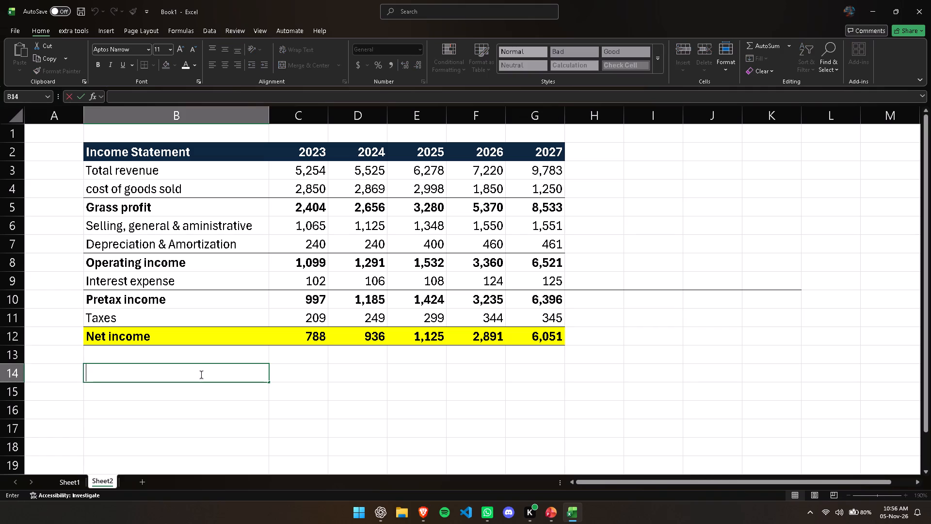
type("Analysis")
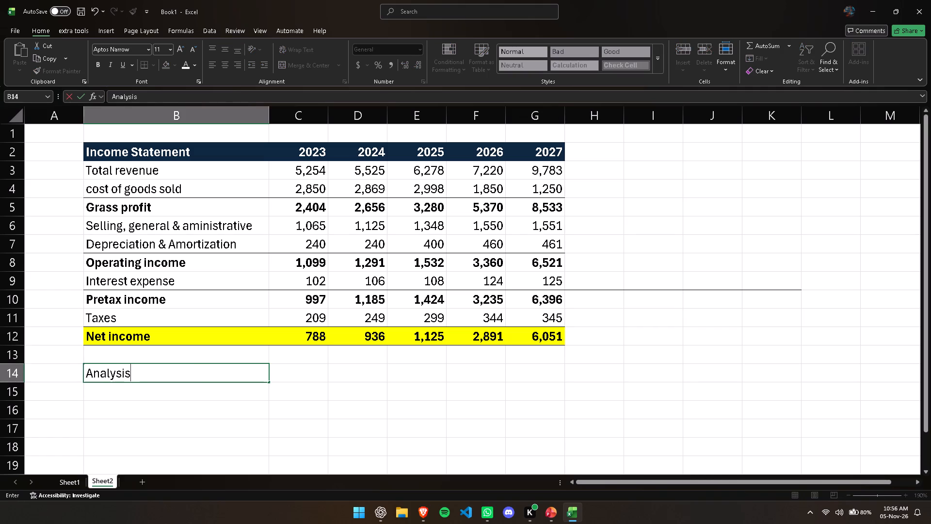
Format the Analysis heading row B14:G14 with a pale blue theme fill and bold text.
key("shift+Right")
key("shift+Right")
key("shift+Right")
key("shift+Right")
key("shift+Right")
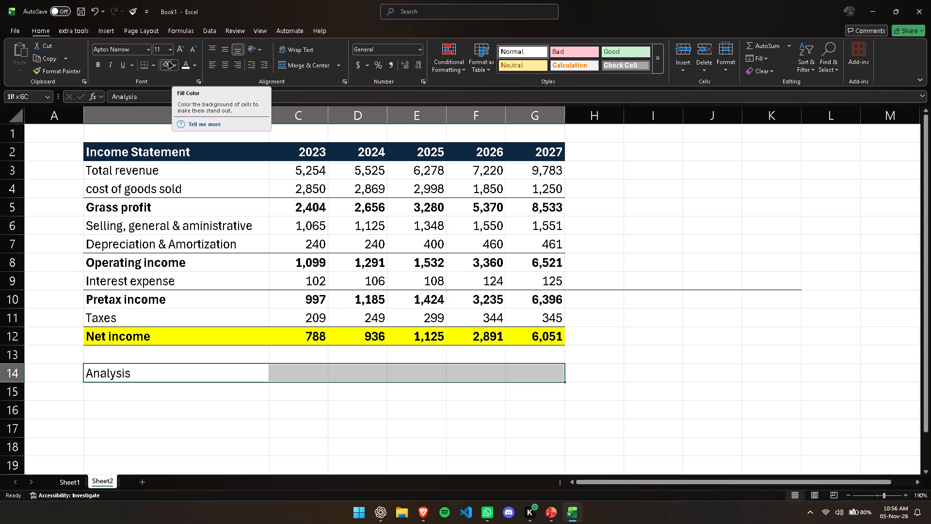
left_click(174, 65)
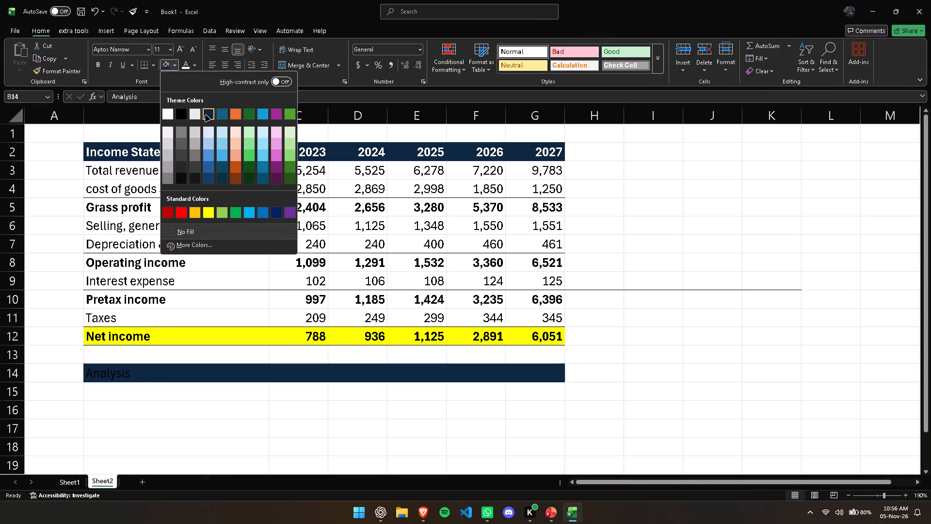
left_click(266, 118)
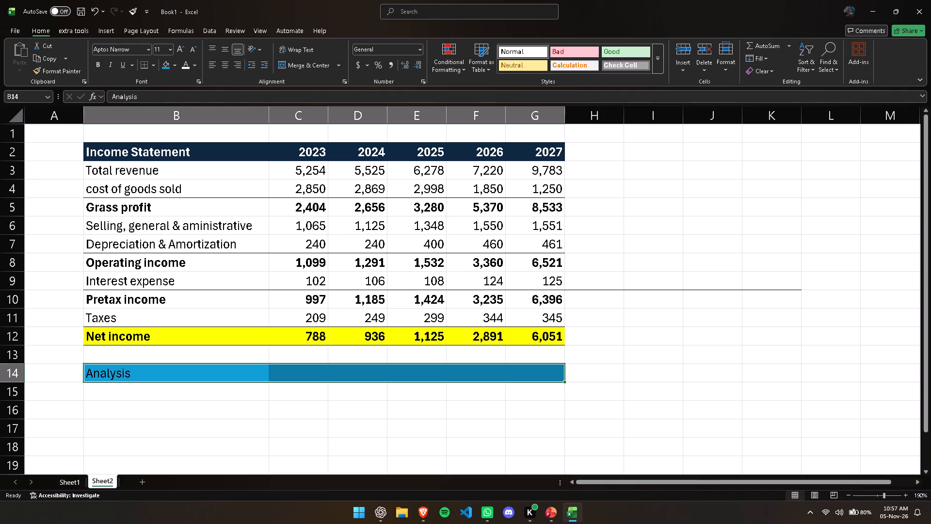
left_click(175, 64)
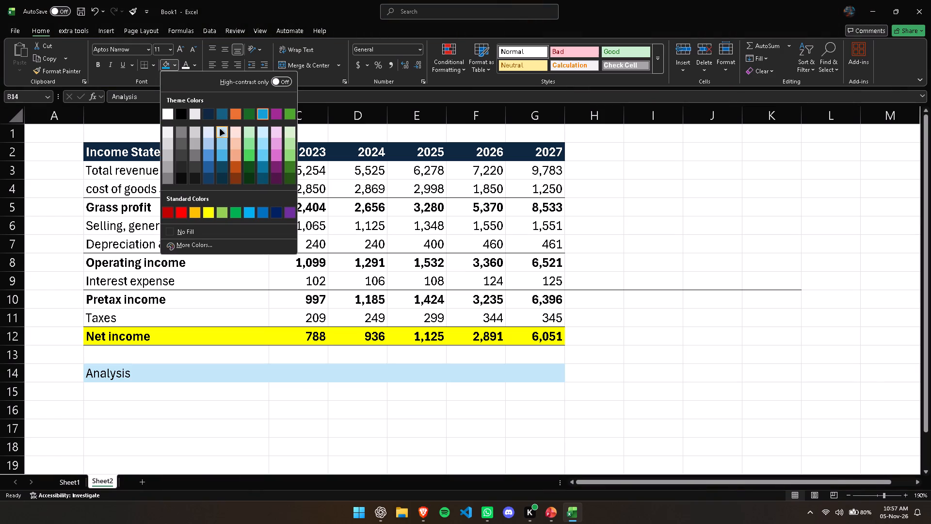
left_click(220, 131)
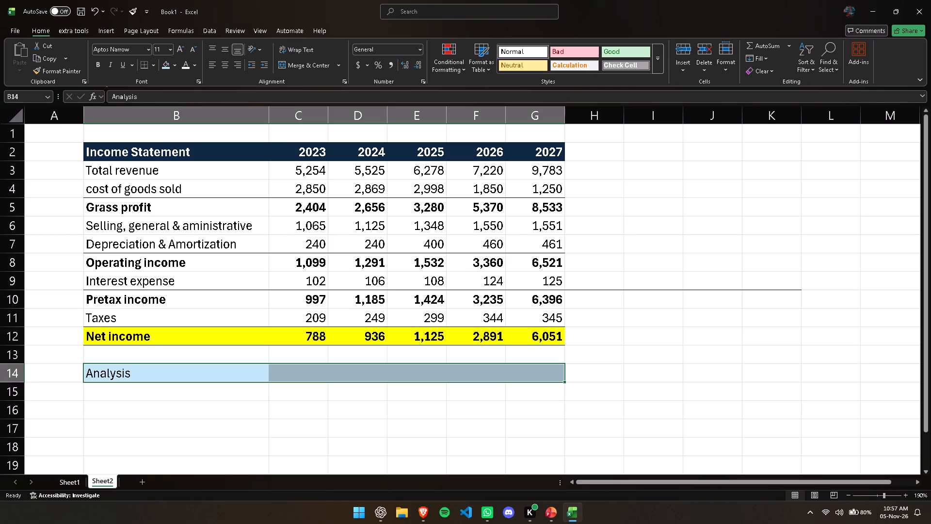
key("ctrl+b")
Enter the row labels 5-year total NI in B15 and 5-year average NI in B16, below the Analysis heading.
left_click(204, 394)
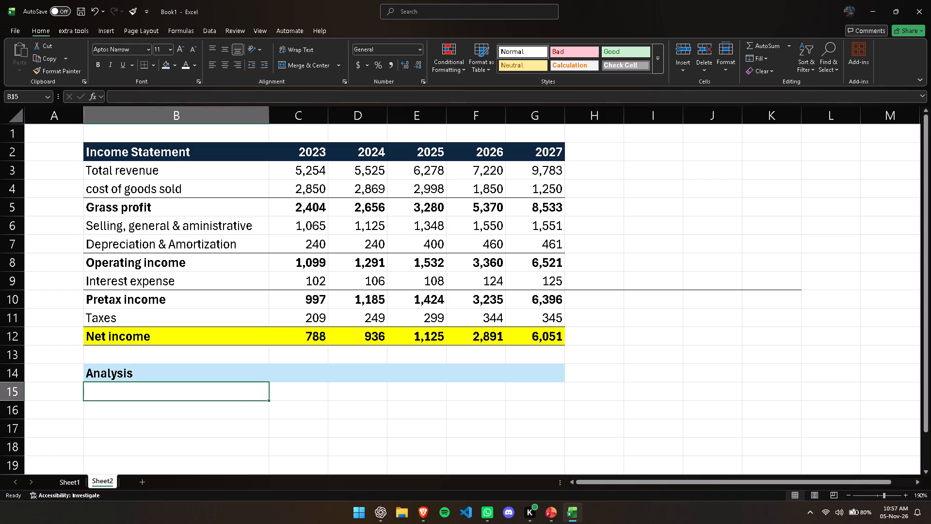
type("5-year total NI")
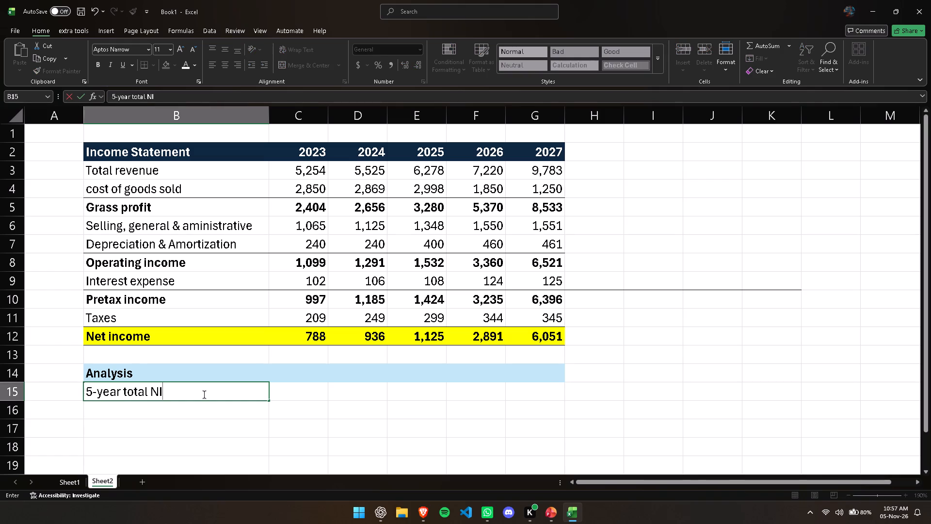
key("Return")
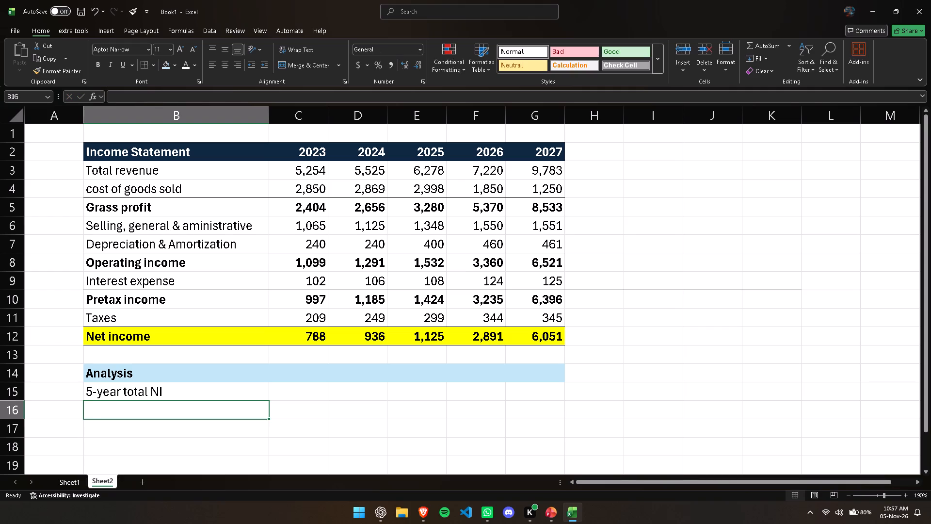
key("4")
key("BackSpace")
key("5")
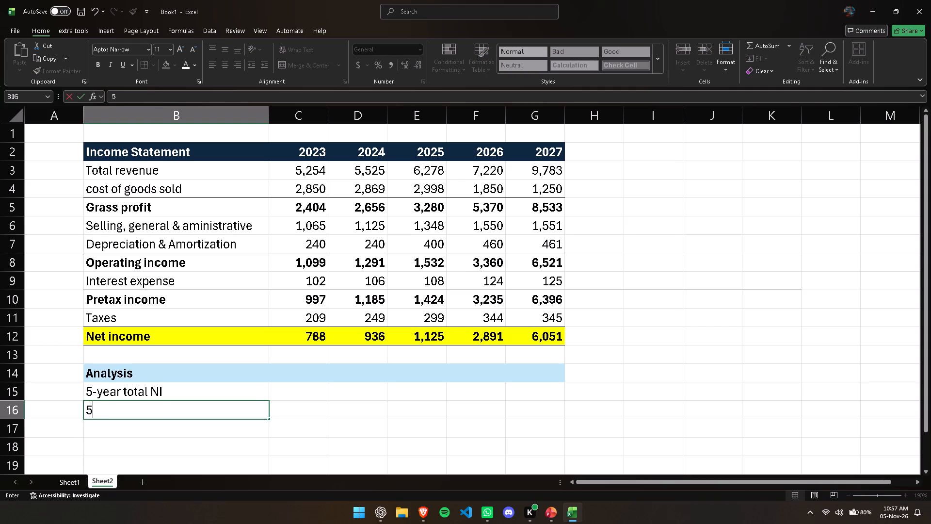
type("-year")
key("space")
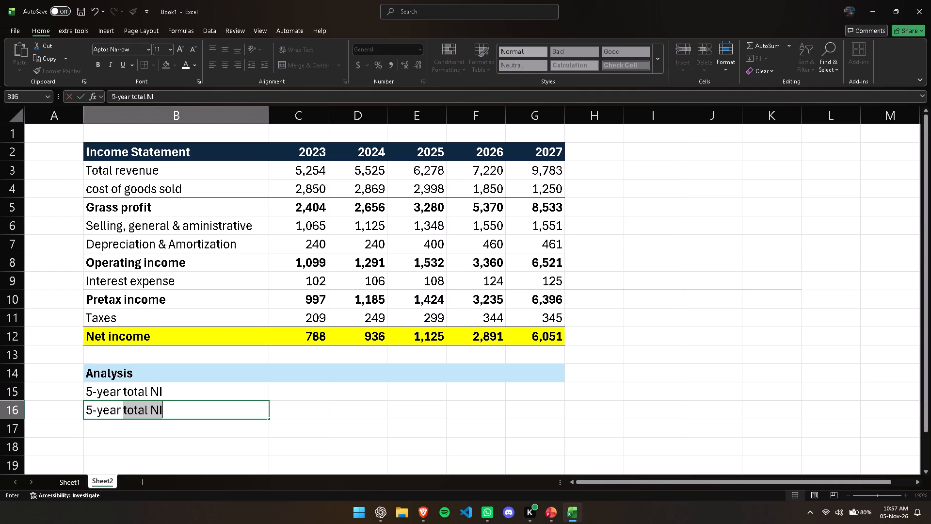
type("average NI")
key("Return")
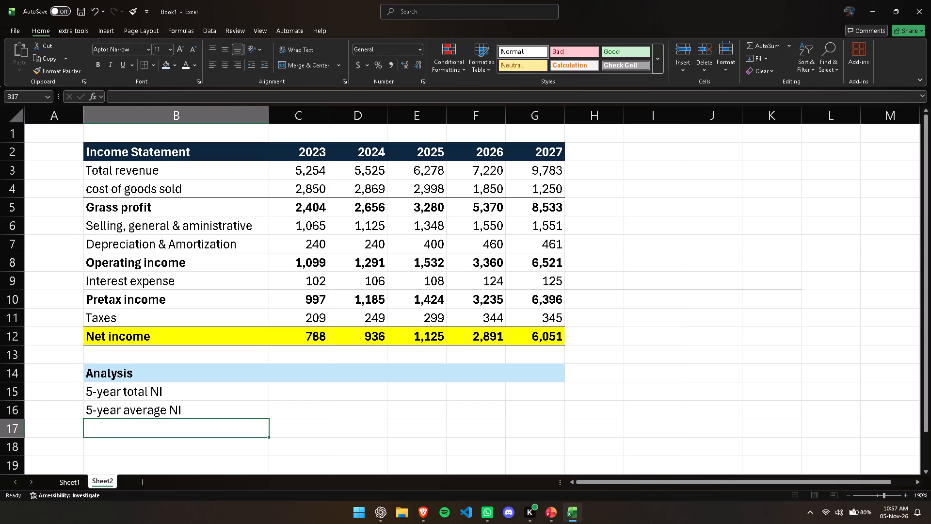
Enter the row label 5-year max NI in cell B17.
type("5=year")
key("space")
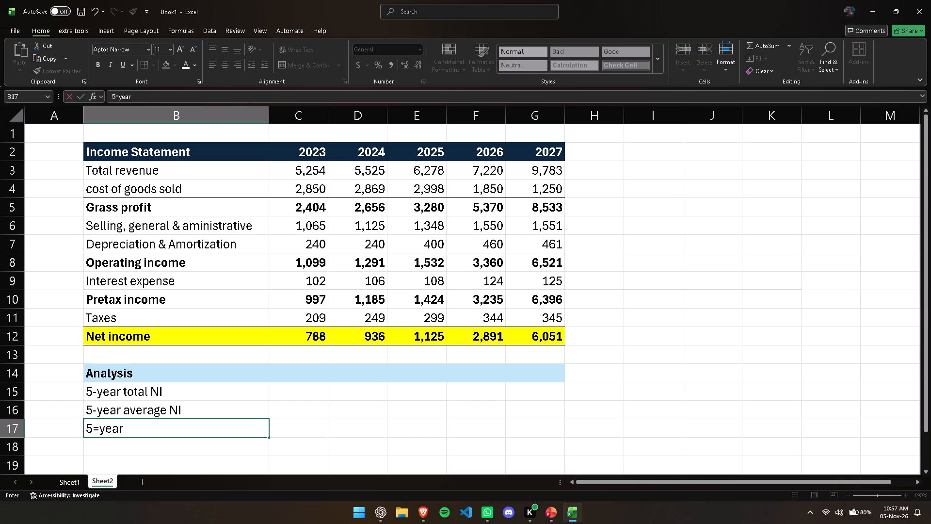
key("BackSpace")
key("BackSpace")
key("BackSpace")
key("BackSpace")
key("BackSpace")
key("BackSpace")
type("-year")
key("space")
type("max NI")
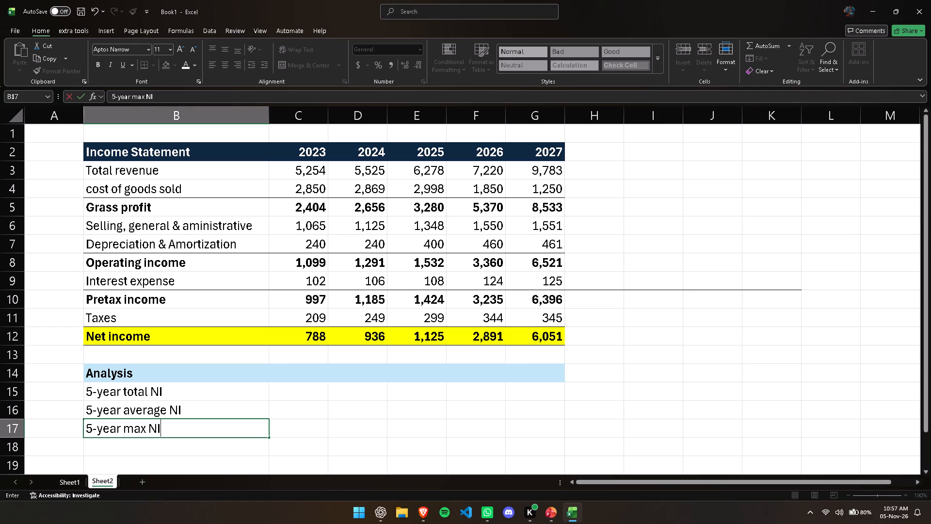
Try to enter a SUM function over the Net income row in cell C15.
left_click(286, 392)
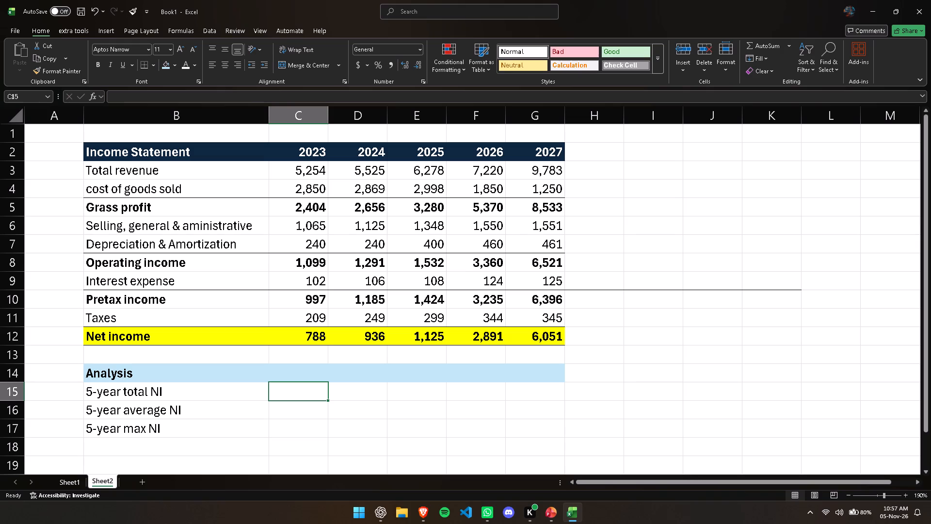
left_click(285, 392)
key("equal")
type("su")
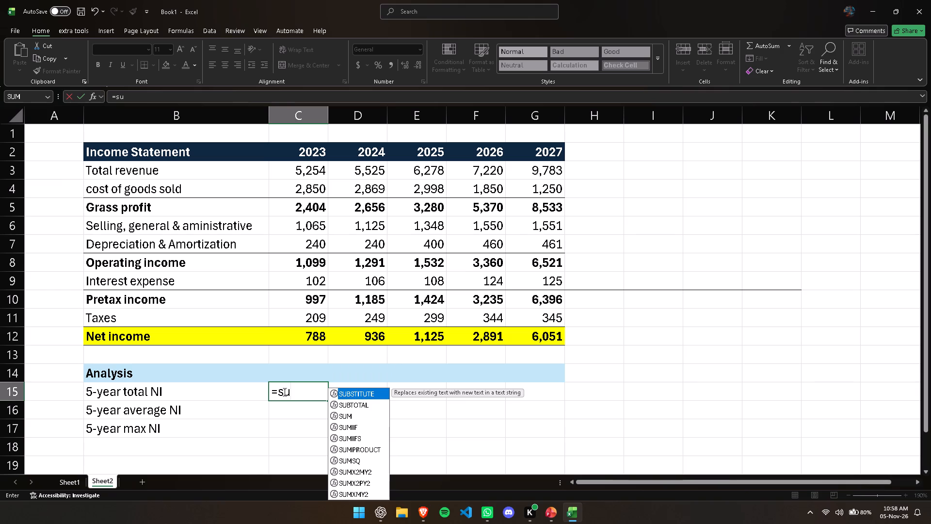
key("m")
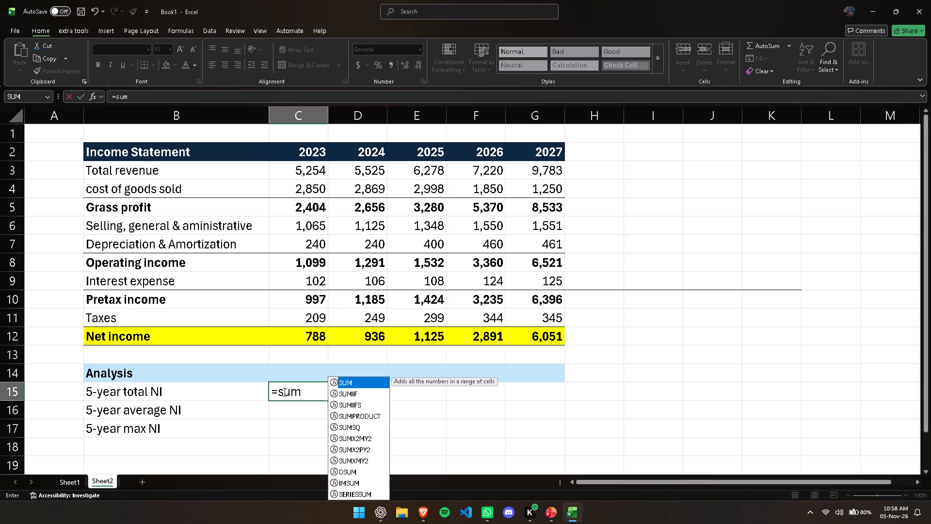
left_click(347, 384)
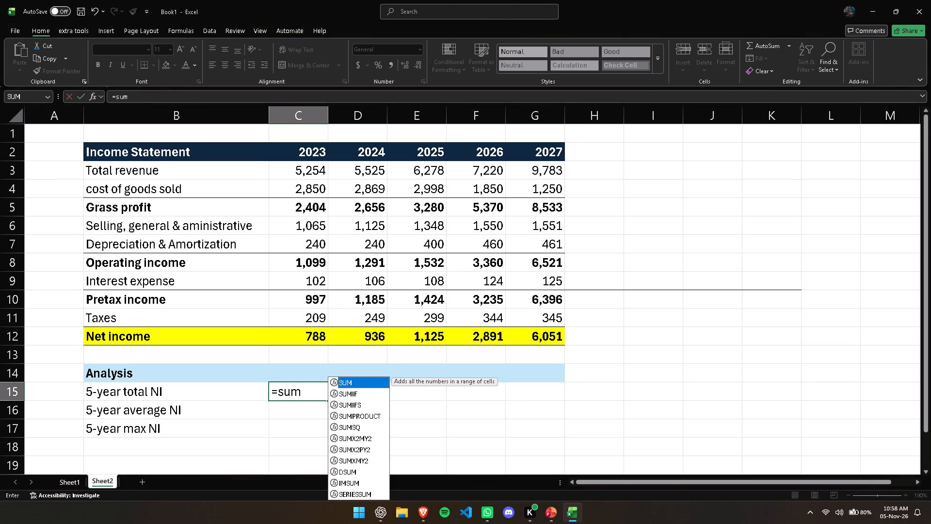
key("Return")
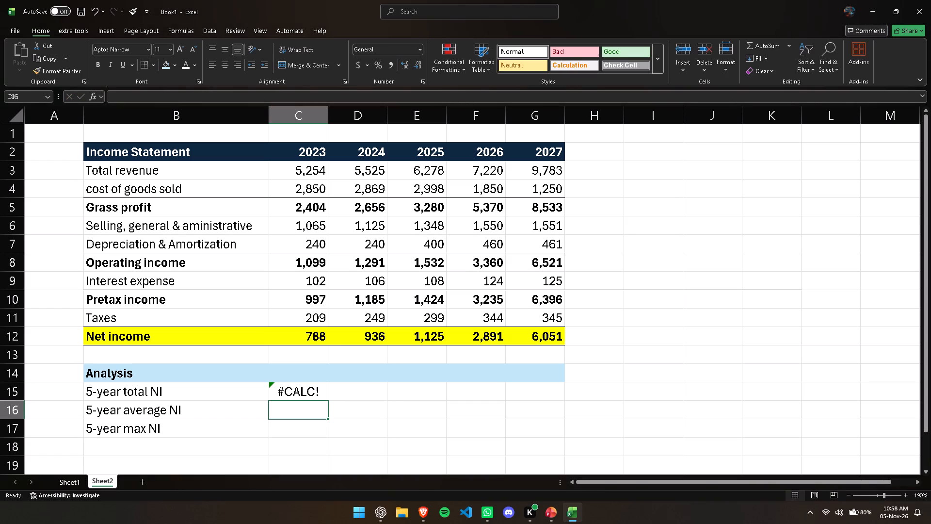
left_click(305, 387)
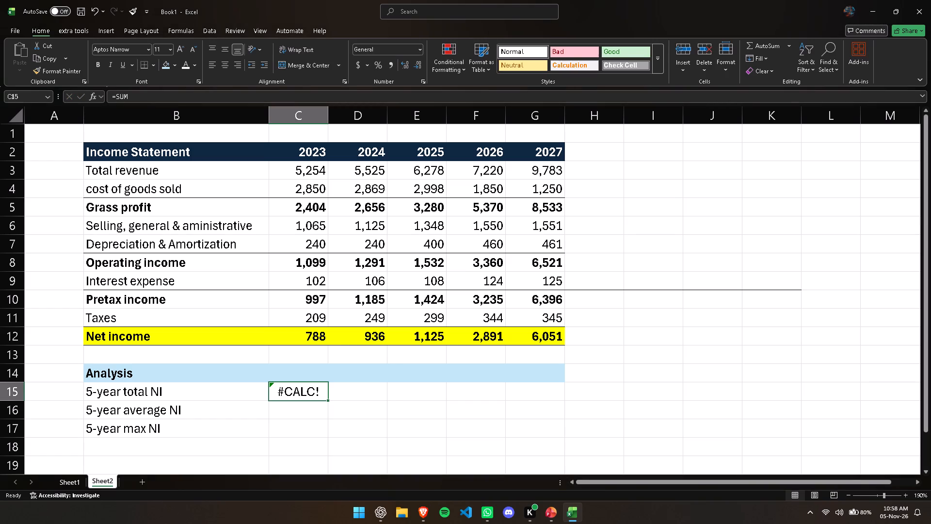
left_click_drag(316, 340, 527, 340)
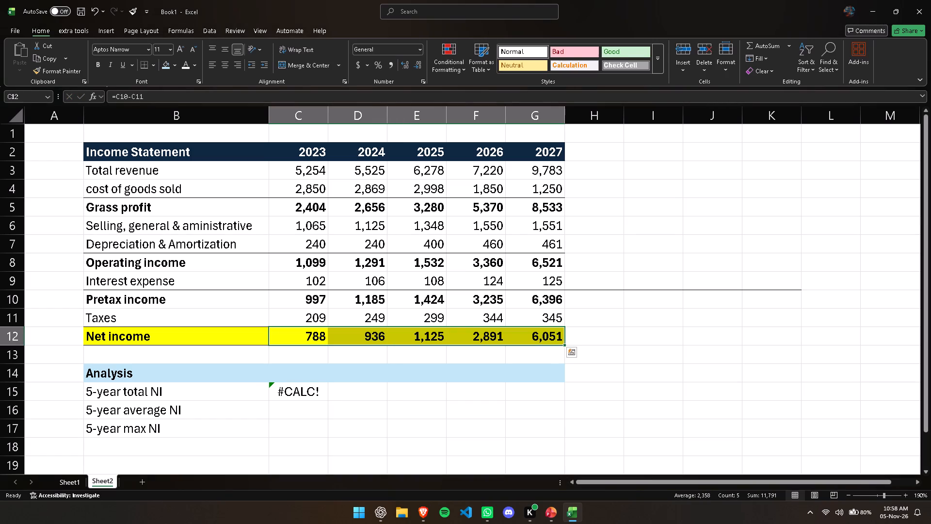
Replace the content of C15 with =SUM(C12:G12) to total the five years of net income.
left_click(308, 392)
left_click(308, 392)
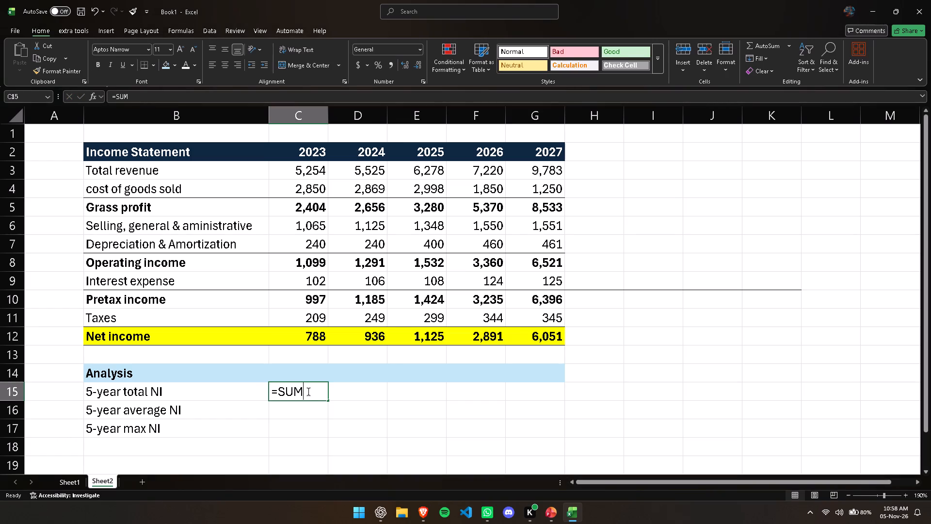
key("BackSpace")
key("BackSpace")
key("BackSpace")
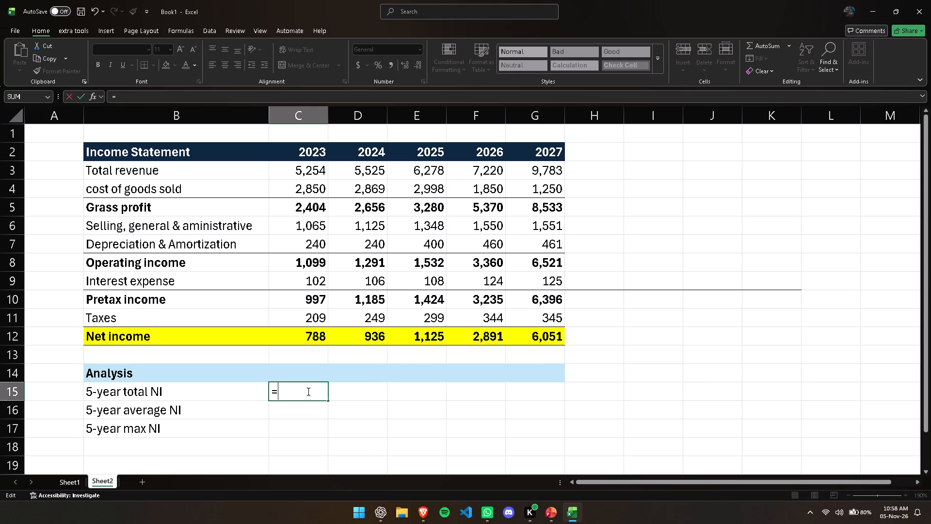
type("sum")
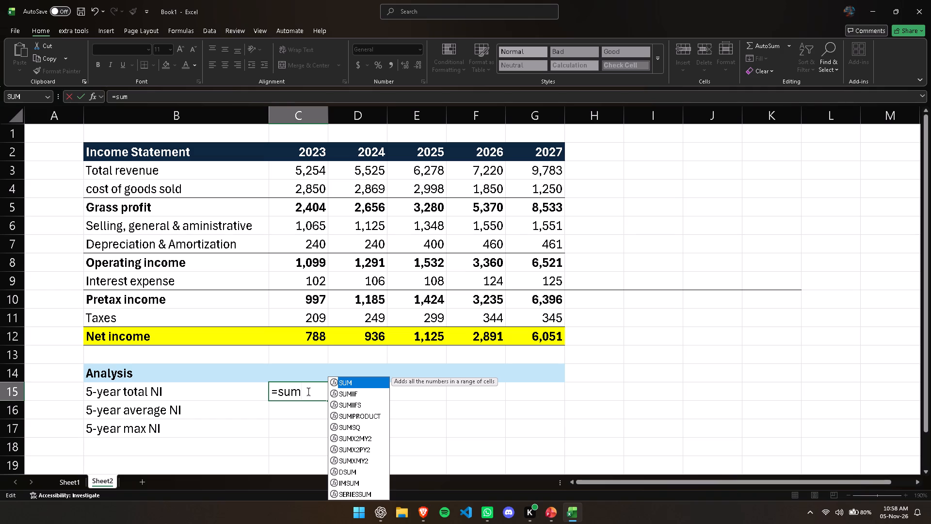
key("Tab")
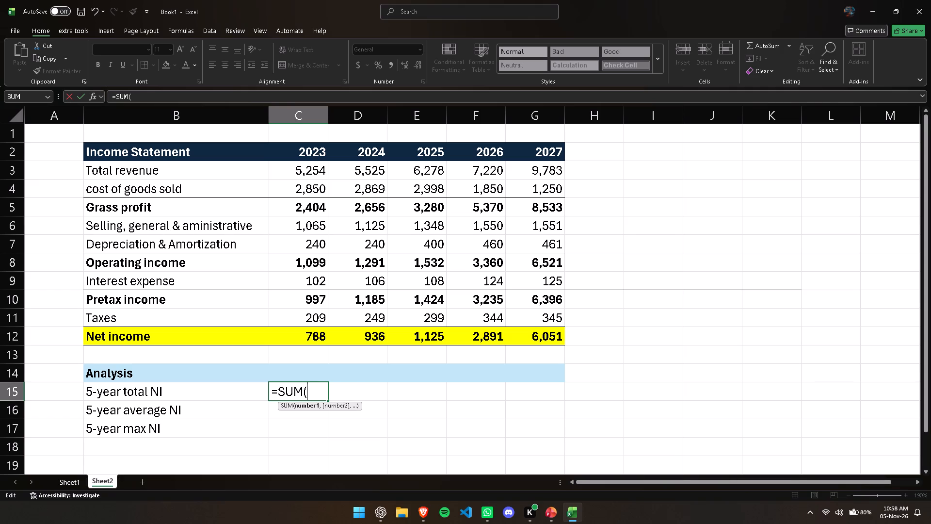
left_click_drag(307, 339, 510, 344)
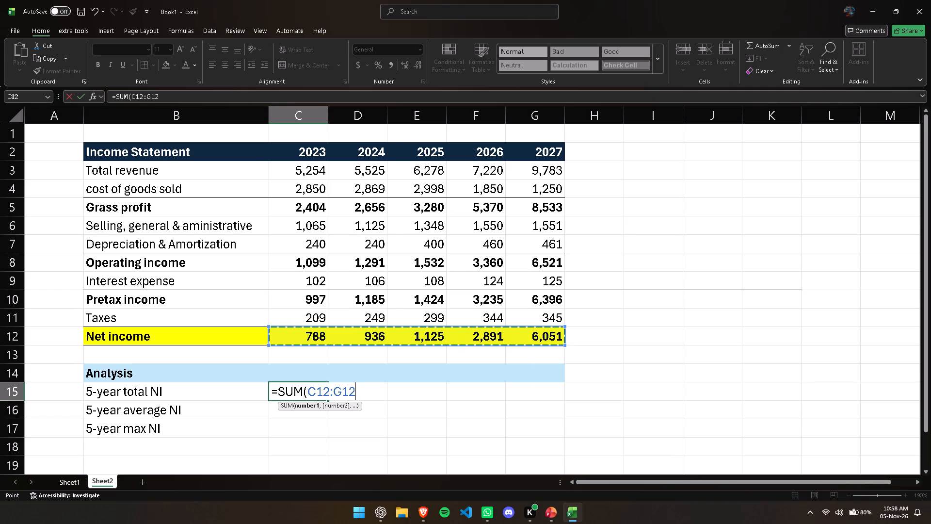
key("shift+parenright")
key("Return")
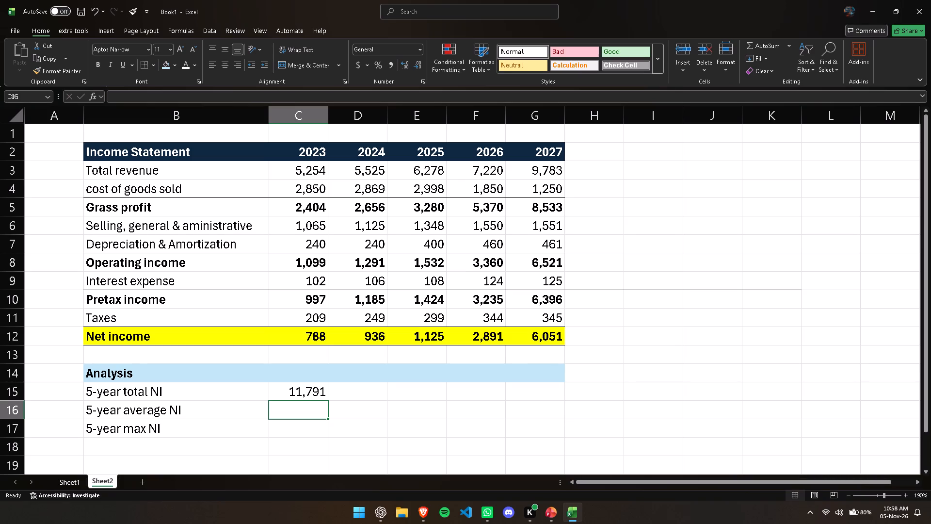
Calculate the 5-year average net income in cell C16 with =AVERAGE(C12:G12).
left_click(286, 406)
type("=average")
key("Tab")
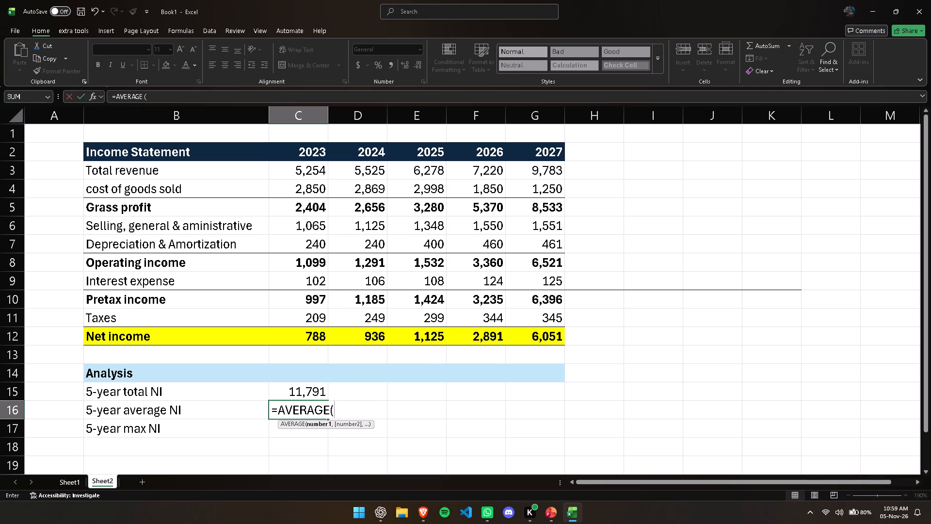
left_click(294, 337)
key("ctrl+shift+Right")
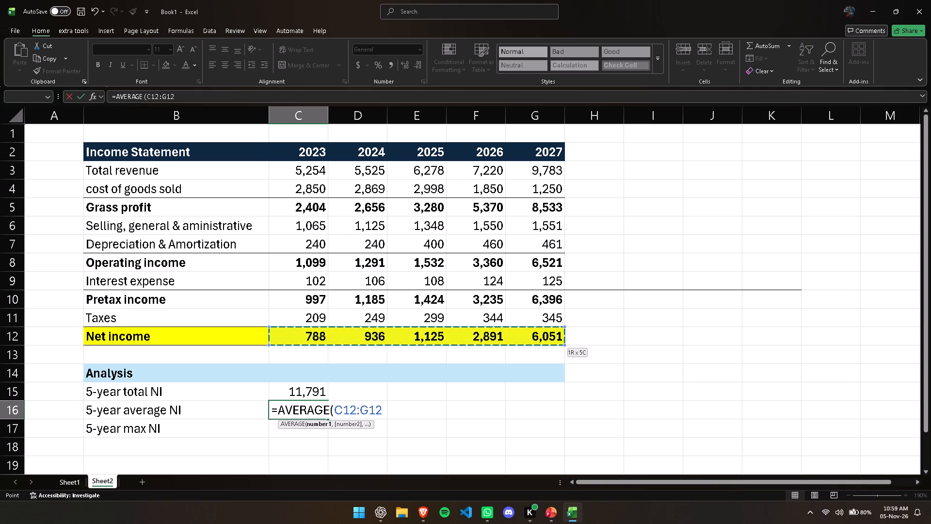
key("shift+parenright")
key("Return")
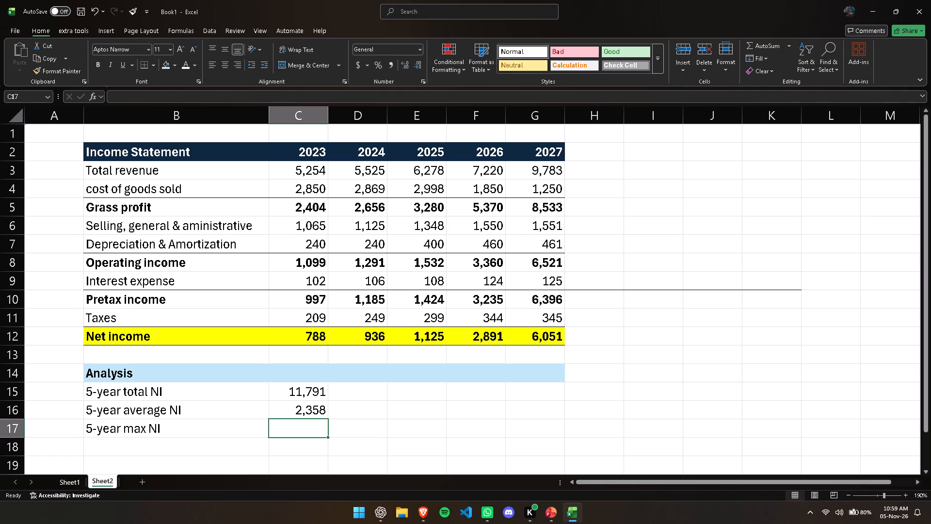
Calculate the 5-year maximum net income in cell C17 with =MAX(C12:G12).
key("equal")
type("max")
key("Tab")
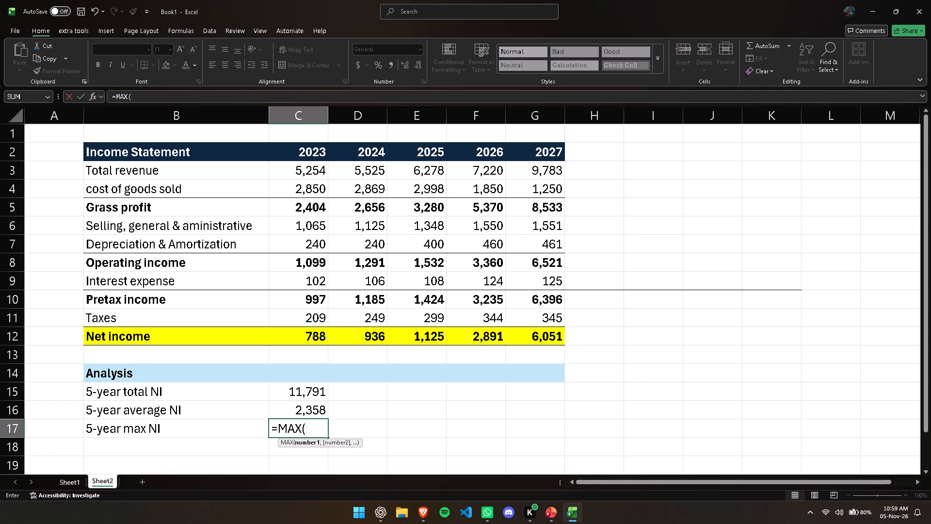
left_click_drag(314, 333, 424, 343)
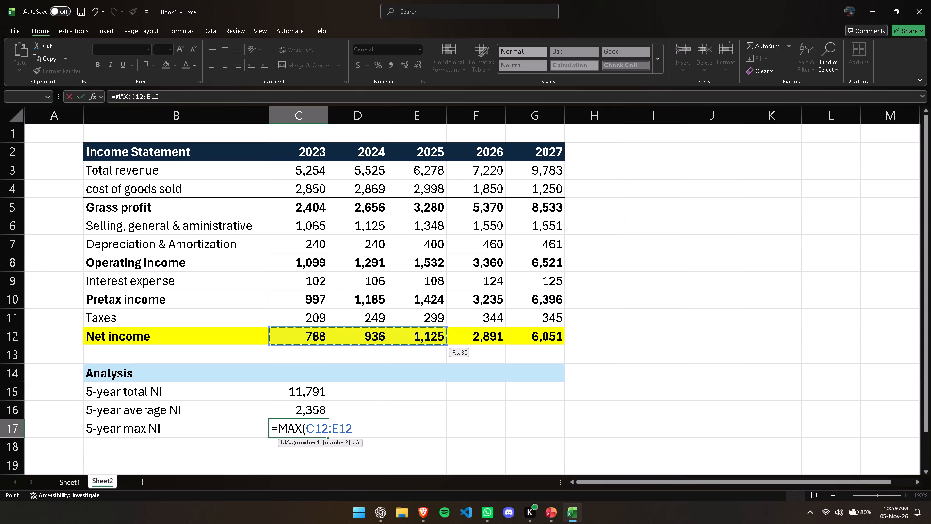
left_click_drag(424, 343, 515, 342)
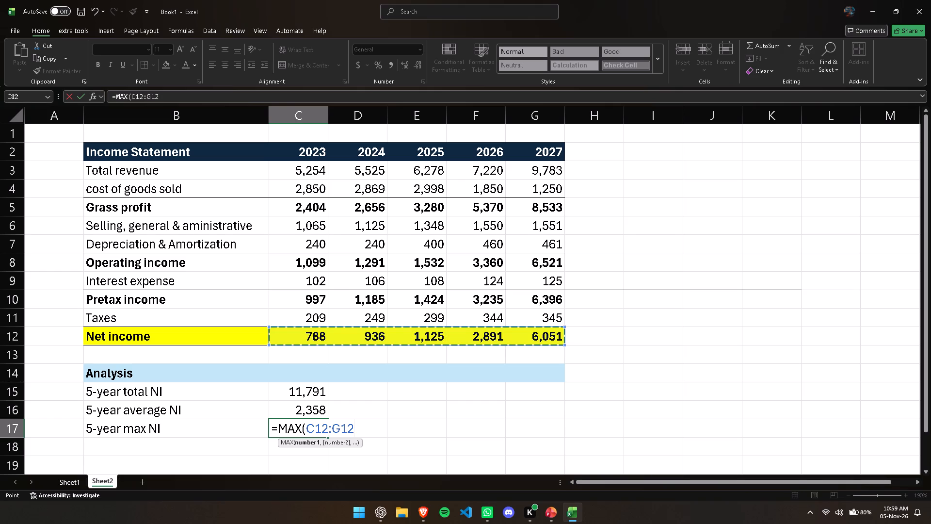
key("shift+parenright")
key("Return")
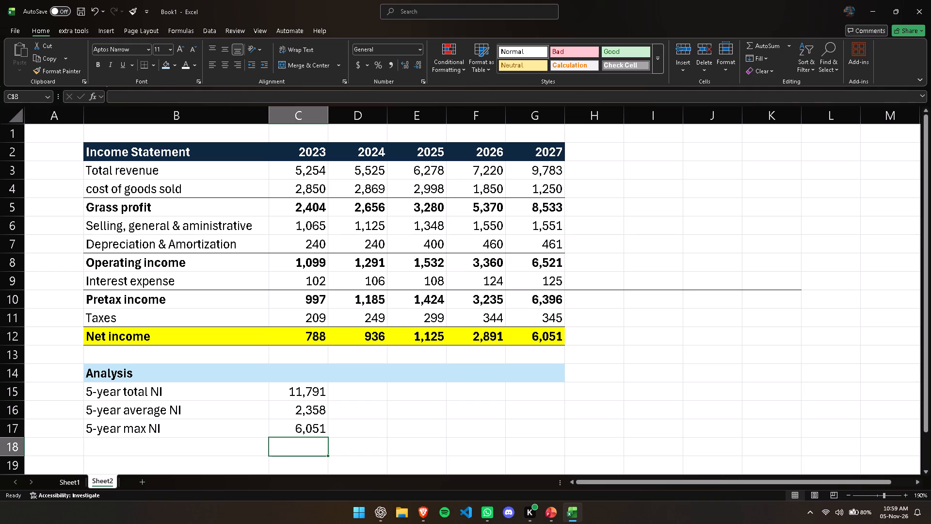
Enter the label "Net Income Above 1000?" in cell B19, below the Analysis rows.
scroll(453, 392, "down", 3)
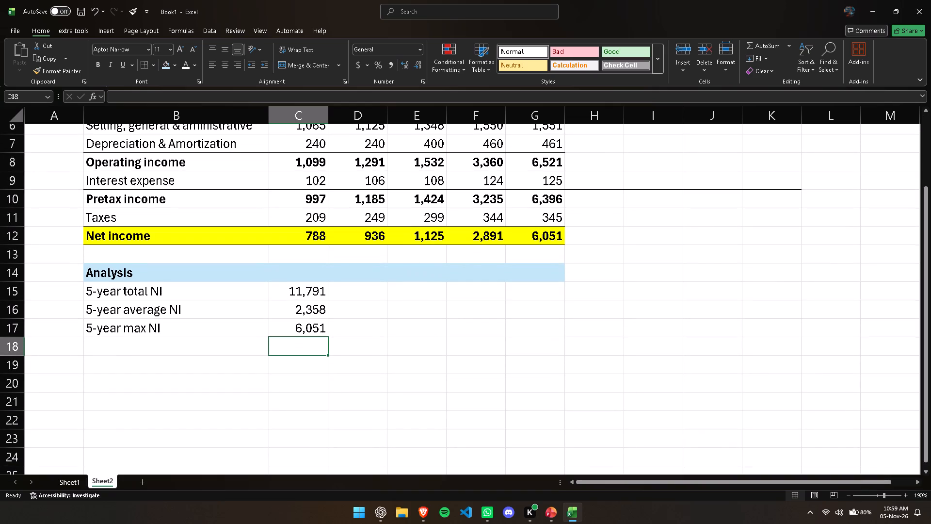
left_click(165, 365)
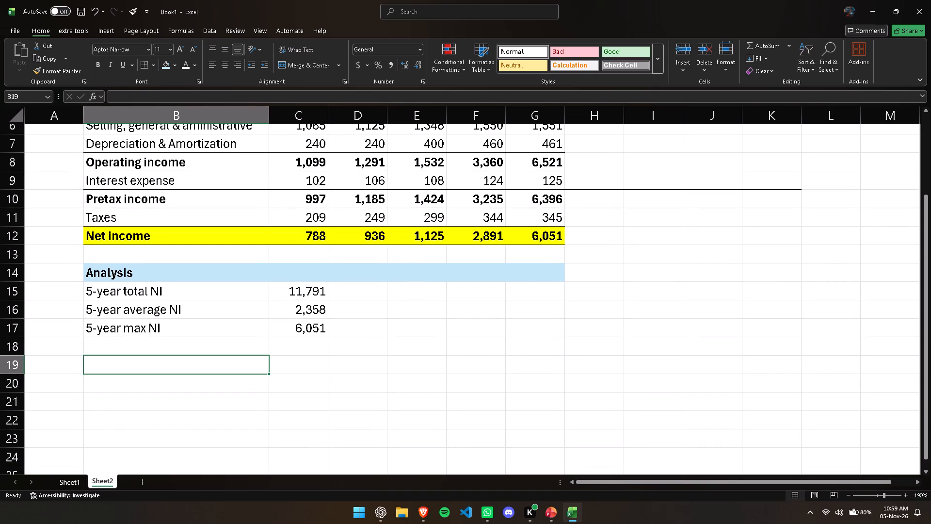
type("net")
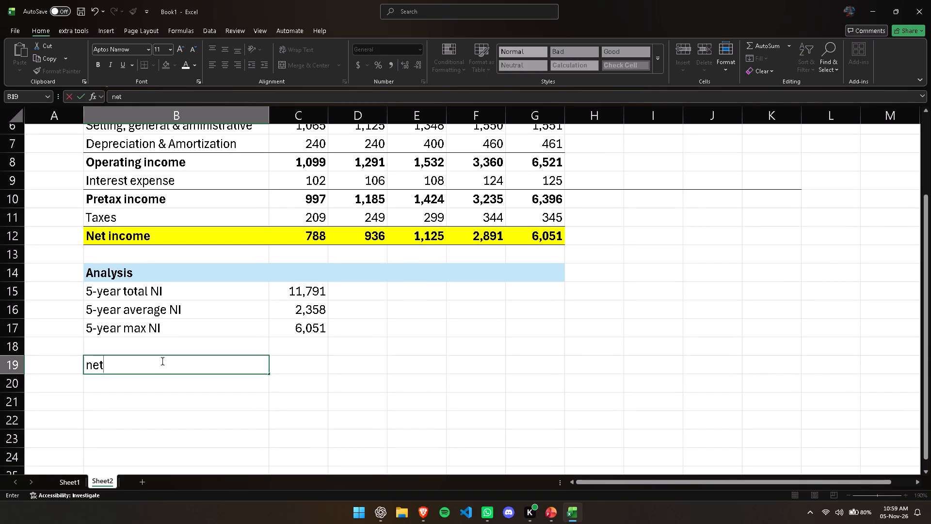
key("BackSpace")
key("BackSpace")
key("BackSpace")
type("Net Income")
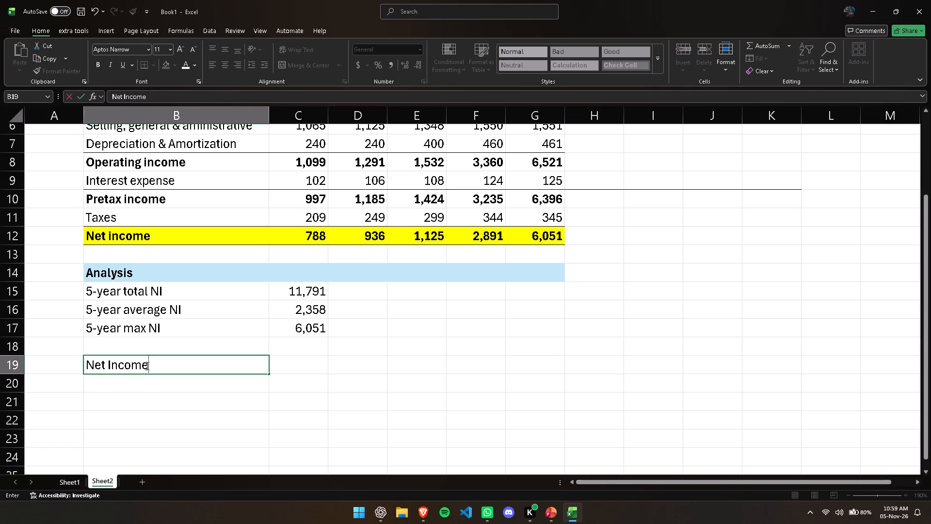
key("space")
type("Above 100")
key("0")
key("shift+question")
key("Tab")
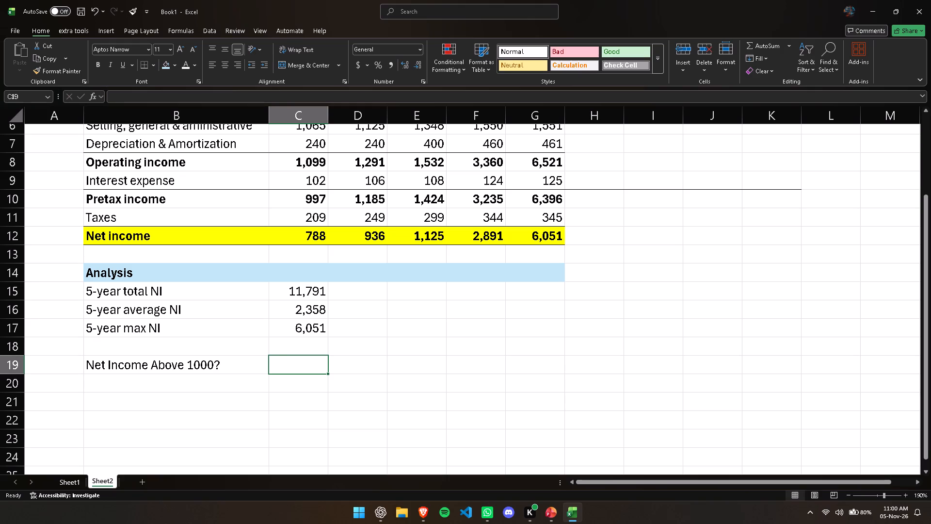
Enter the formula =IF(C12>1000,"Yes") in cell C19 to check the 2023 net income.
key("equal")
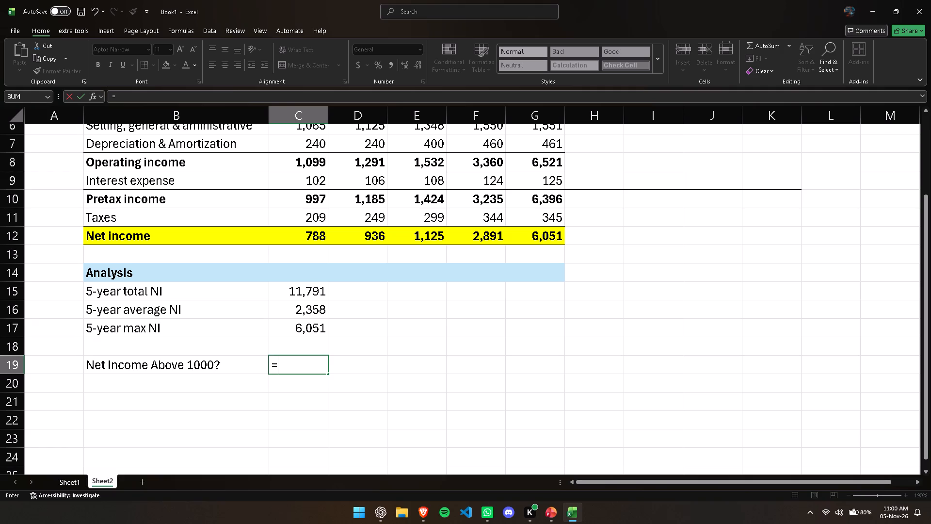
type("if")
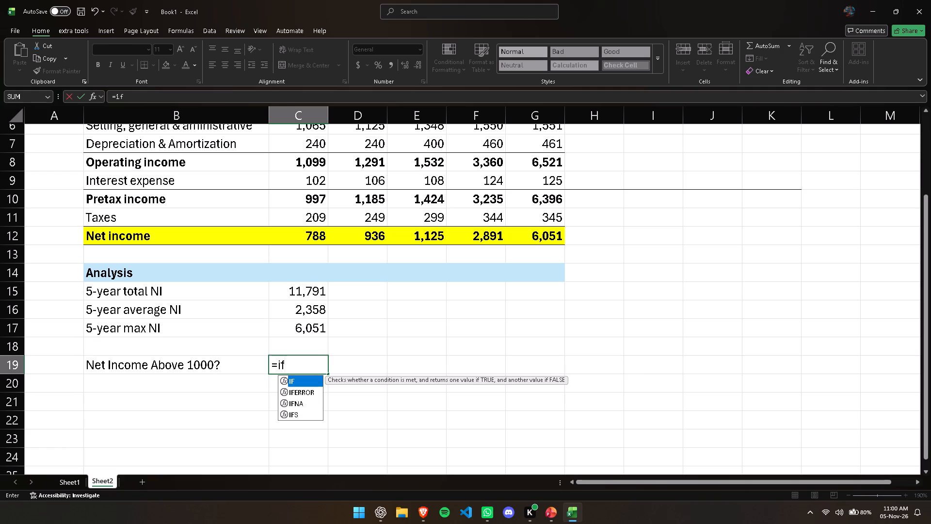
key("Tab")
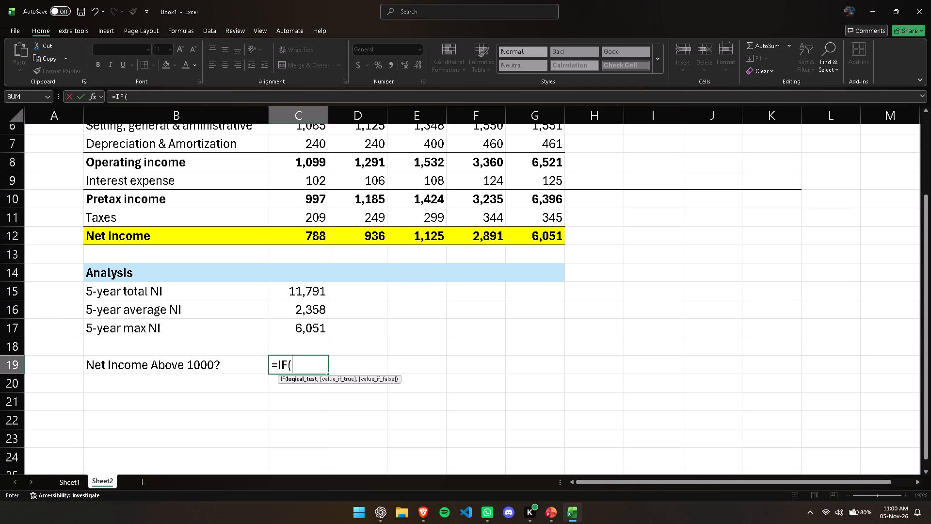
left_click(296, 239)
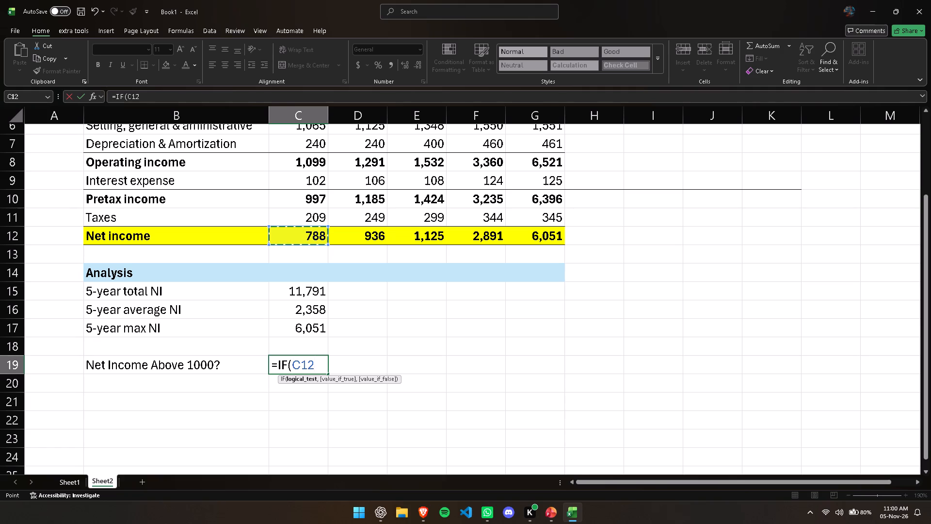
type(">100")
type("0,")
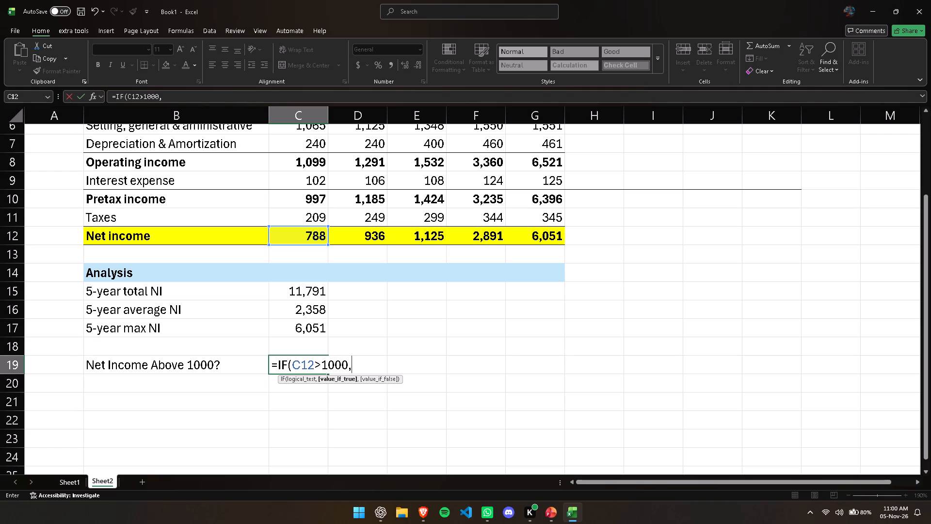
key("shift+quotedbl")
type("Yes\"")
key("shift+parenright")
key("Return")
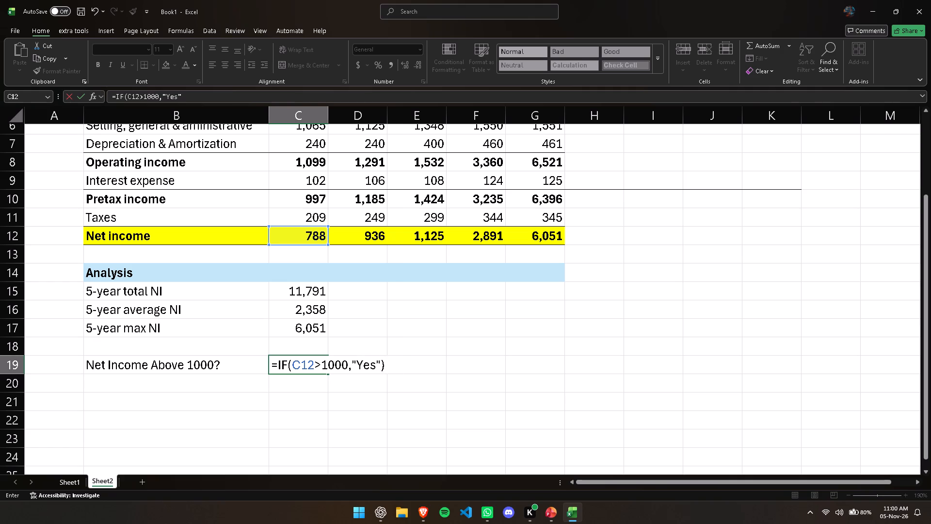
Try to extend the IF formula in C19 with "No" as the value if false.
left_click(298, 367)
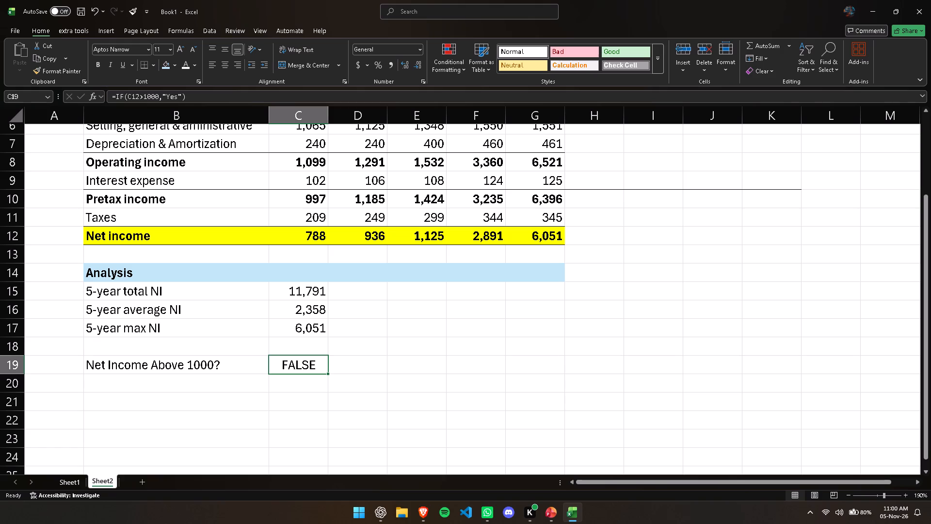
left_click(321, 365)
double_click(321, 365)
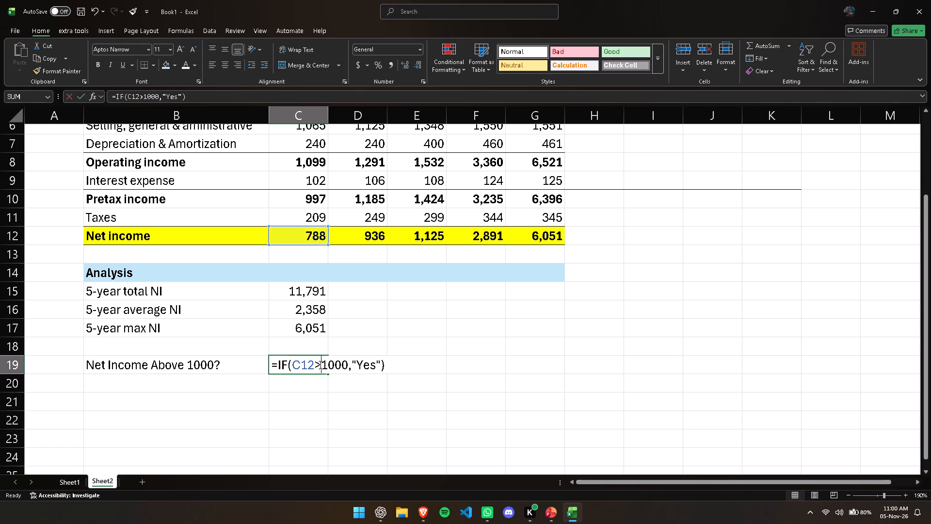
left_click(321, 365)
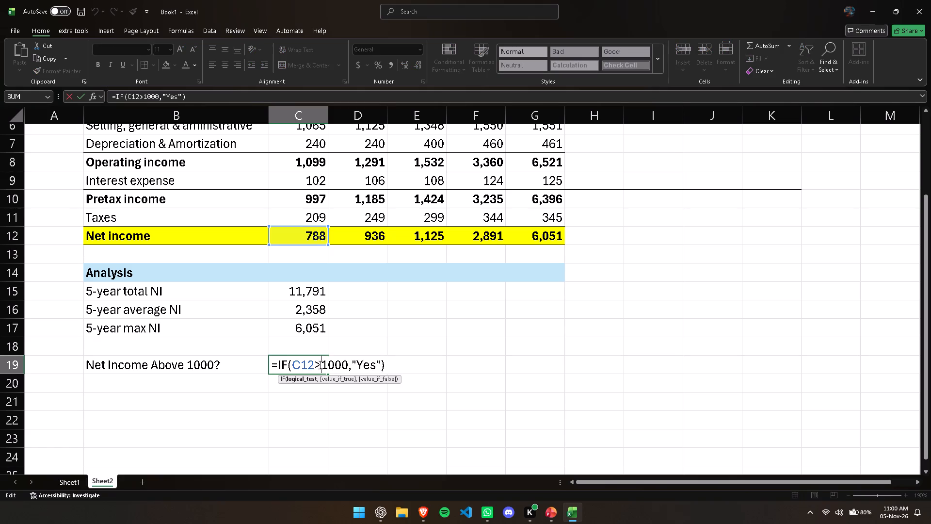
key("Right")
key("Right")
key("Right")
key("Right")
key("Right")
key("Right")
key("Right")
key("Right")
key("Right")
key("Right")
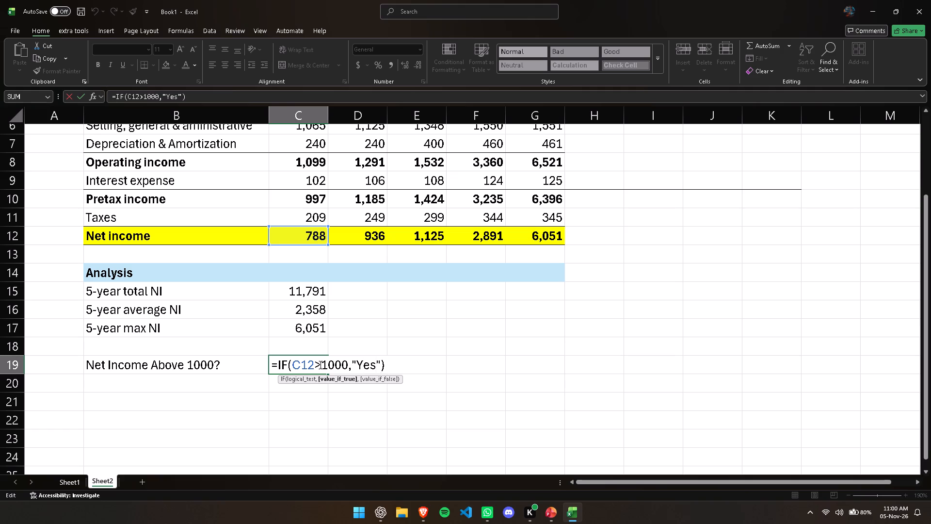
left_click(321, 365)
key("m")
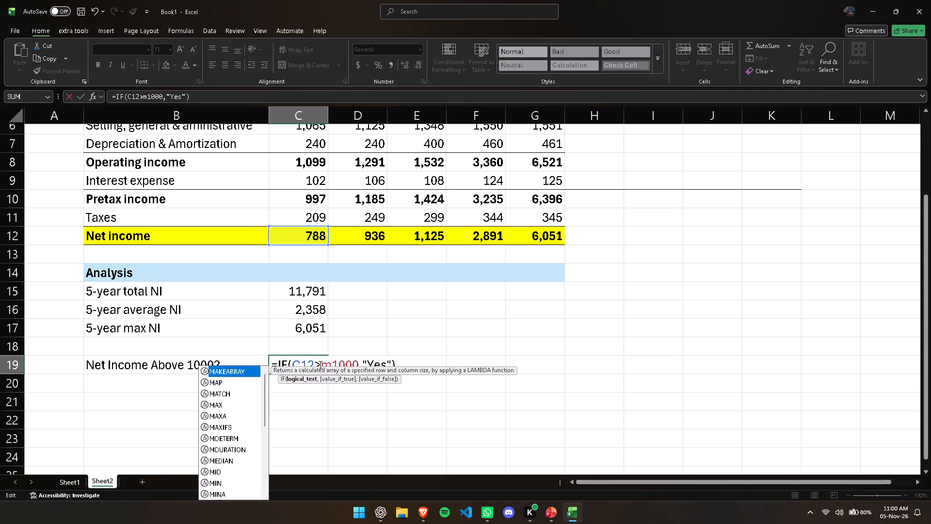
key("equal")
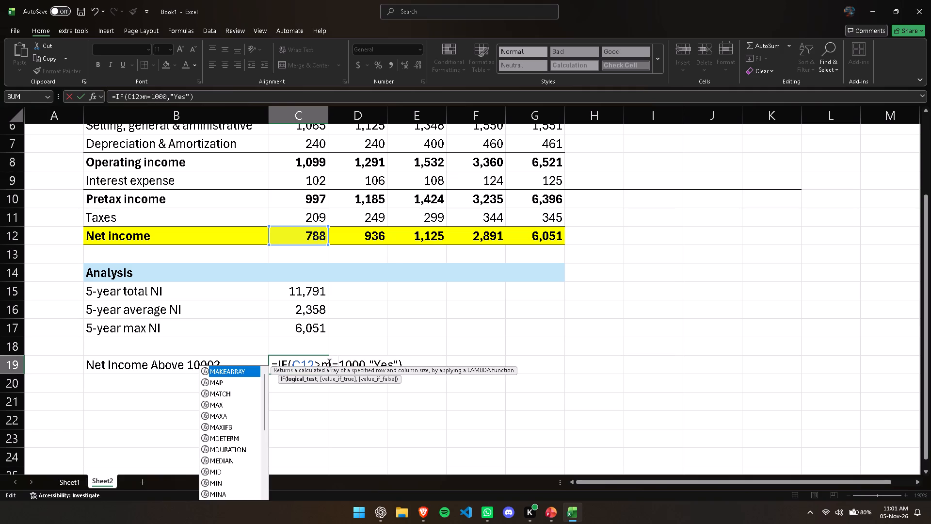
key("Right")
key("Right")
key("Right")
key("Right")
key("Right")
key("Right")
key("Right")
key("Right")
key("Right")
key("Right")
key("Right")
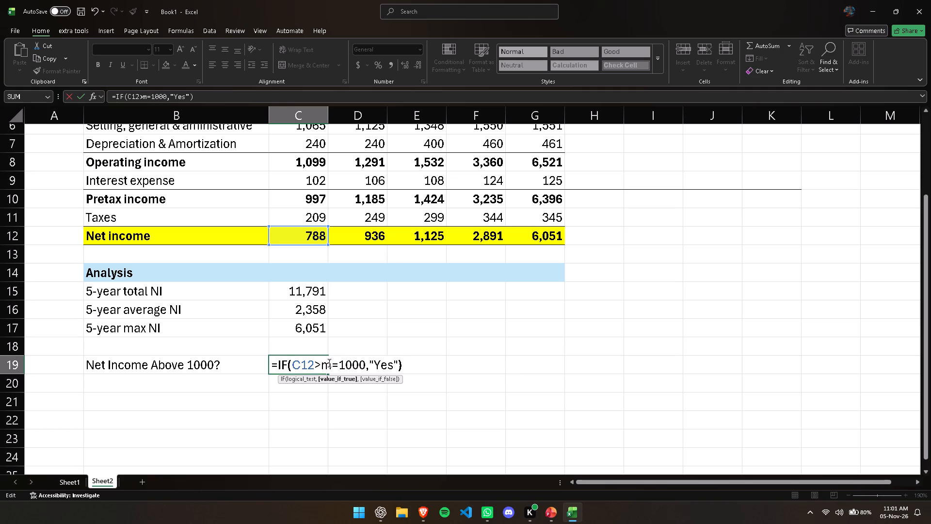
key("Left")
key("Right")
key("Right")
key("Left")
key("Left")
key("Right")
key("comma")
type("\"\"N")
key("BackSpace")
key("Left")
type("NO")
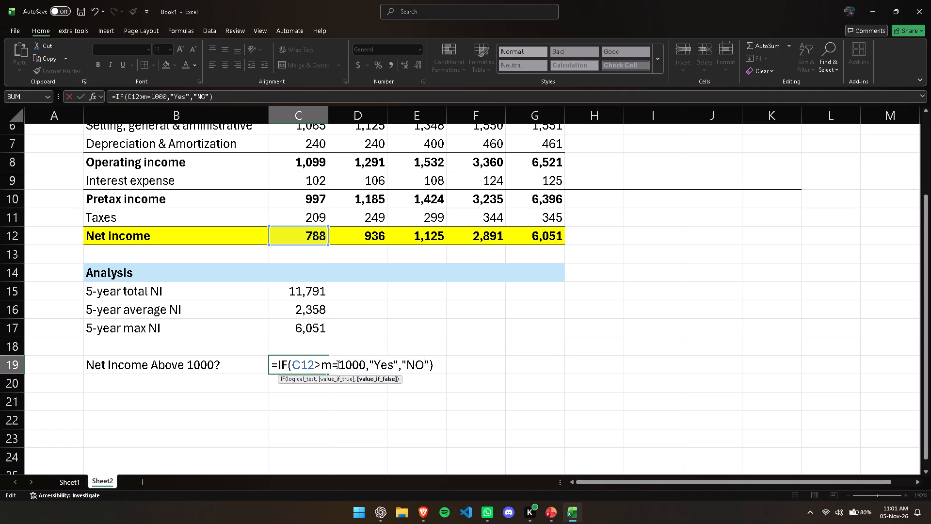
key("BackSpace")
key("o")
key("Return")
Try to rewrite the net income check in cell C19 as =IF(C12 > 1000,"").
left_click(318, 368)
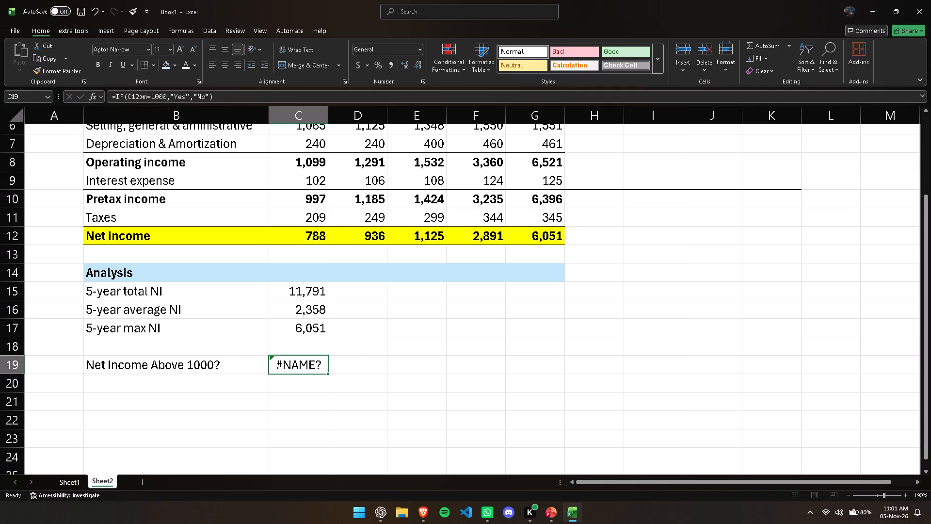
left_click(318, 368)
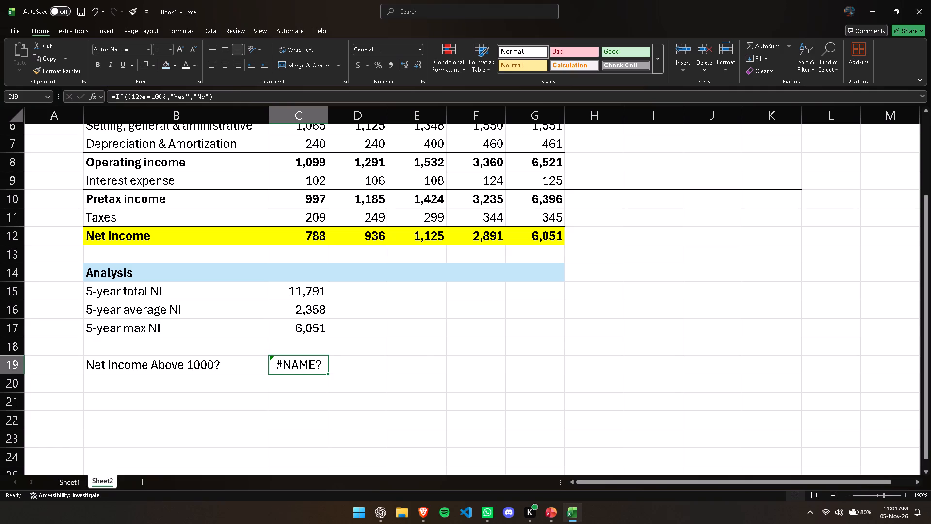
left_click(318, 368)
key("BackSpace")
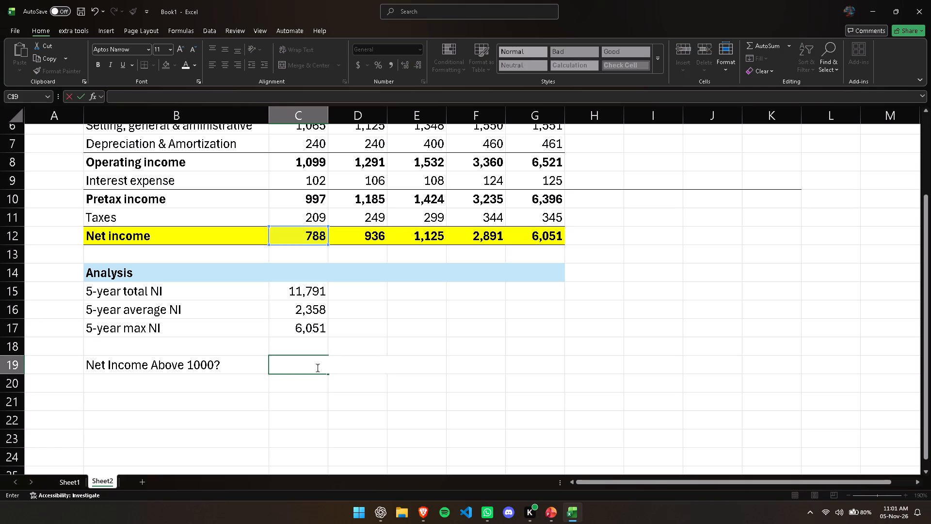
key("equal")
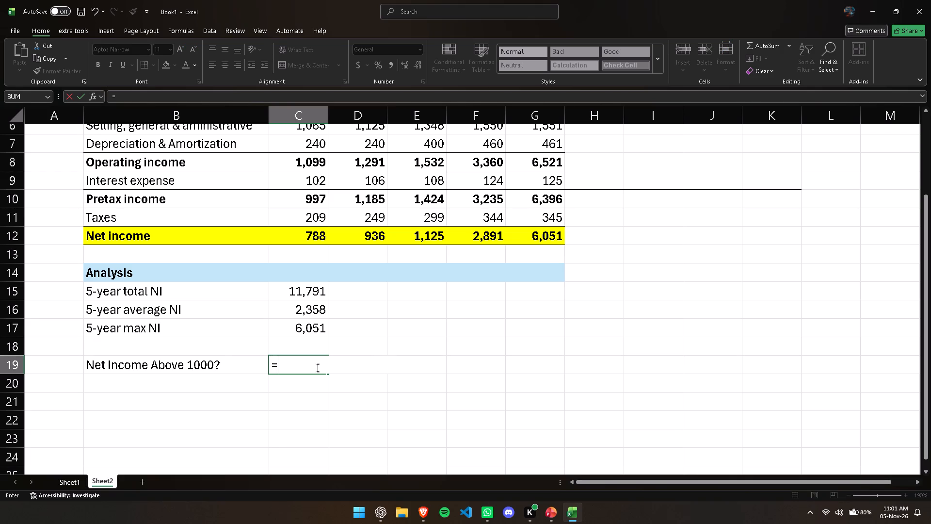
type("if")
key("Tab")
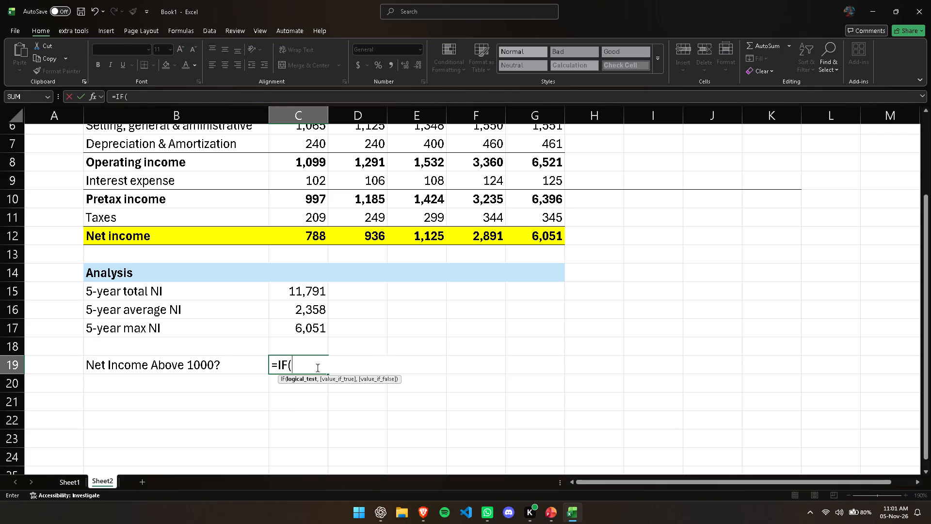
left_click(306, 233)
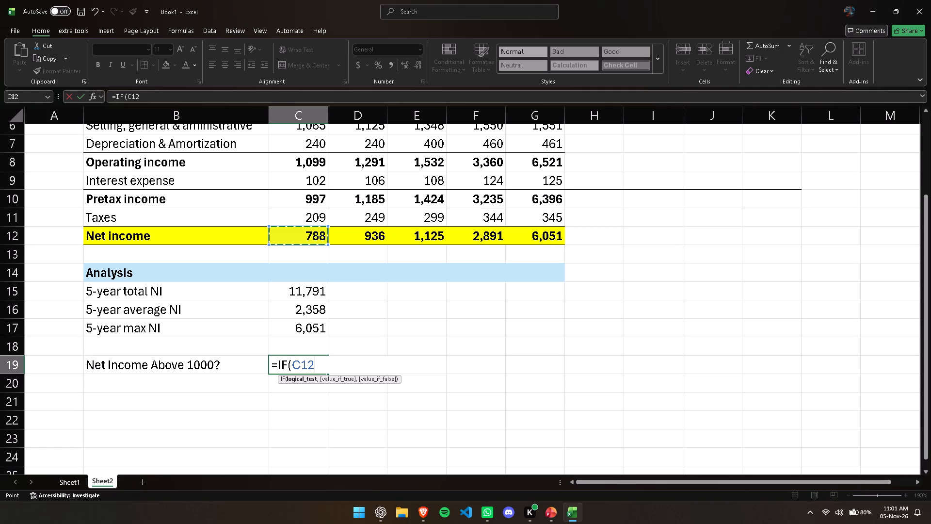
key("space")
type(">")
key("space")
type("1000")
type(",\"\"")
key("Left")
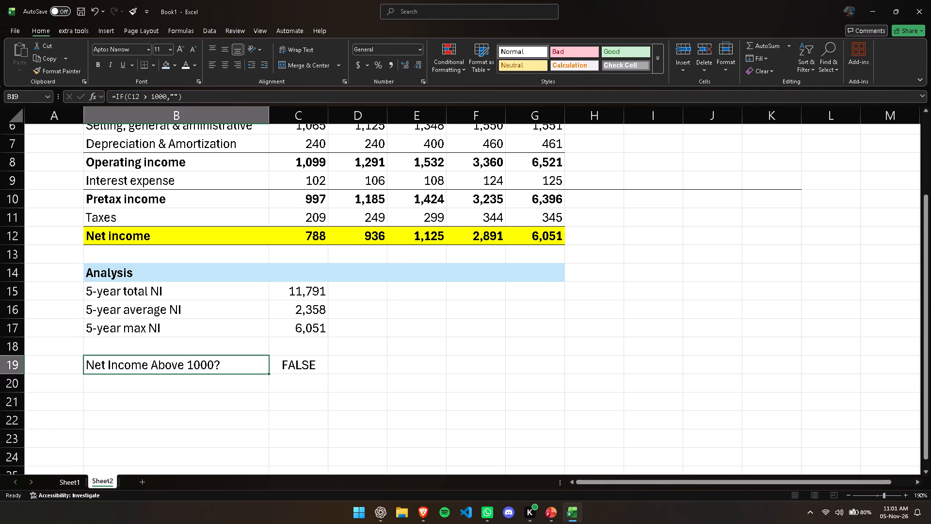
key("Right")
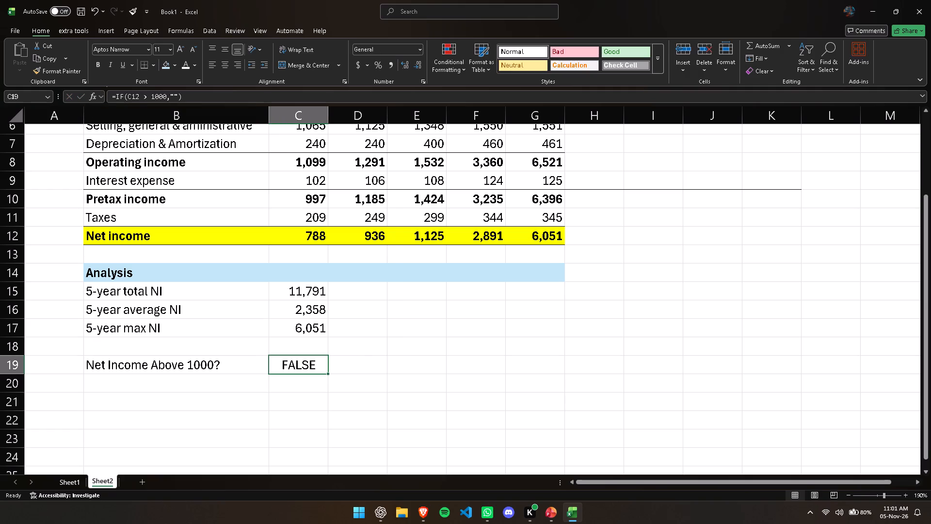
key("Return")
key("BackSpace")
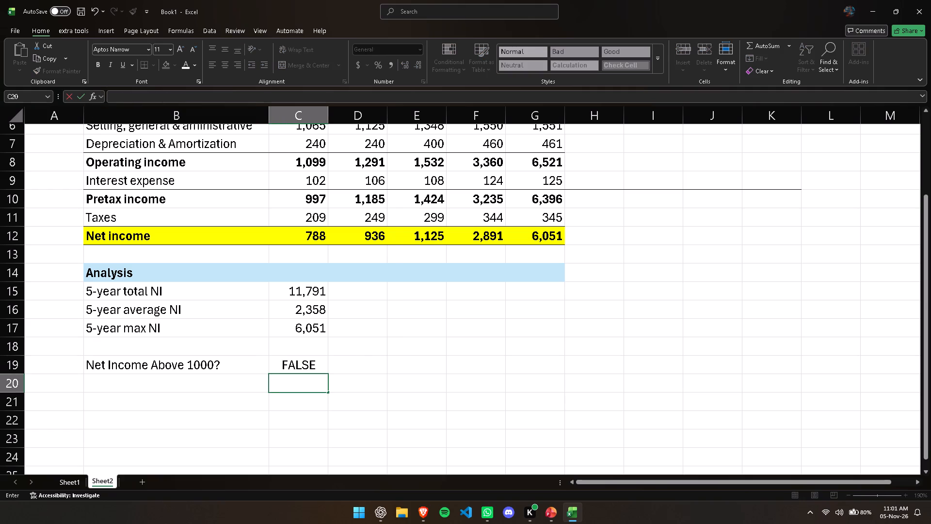
Clear cell C19 and enter the formula =IF(C12 > 1000, "Yes","No") to check the 2023 net income.
left_click_drag(311, 372, 312, 366)
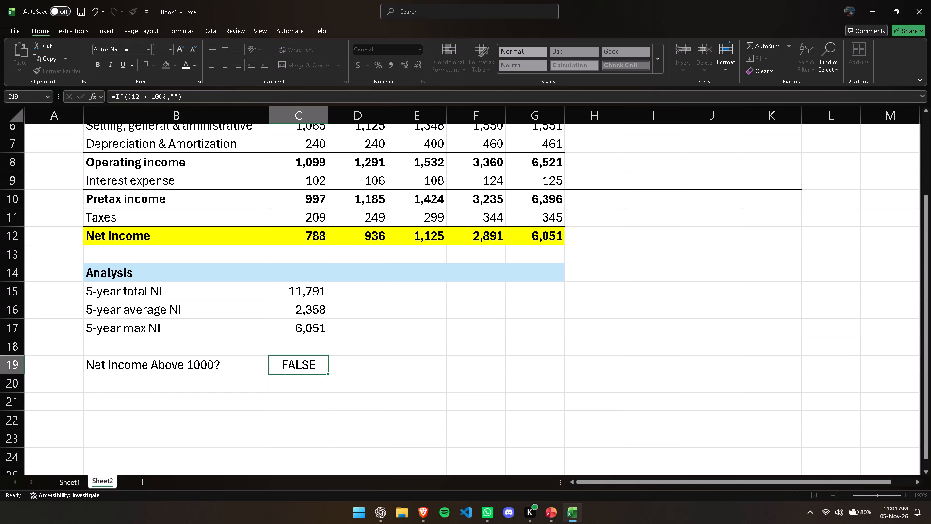
key("Delete")
key("equal")
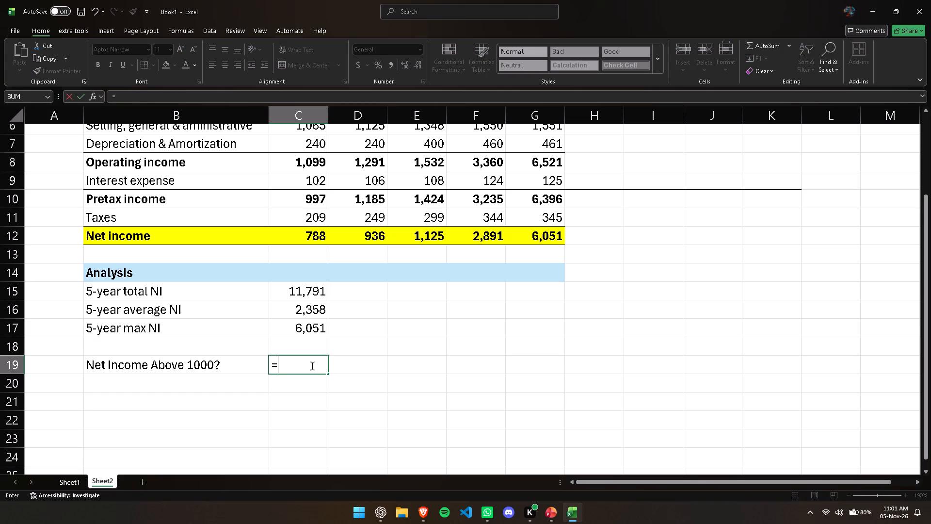
type("if")
key("Tab")
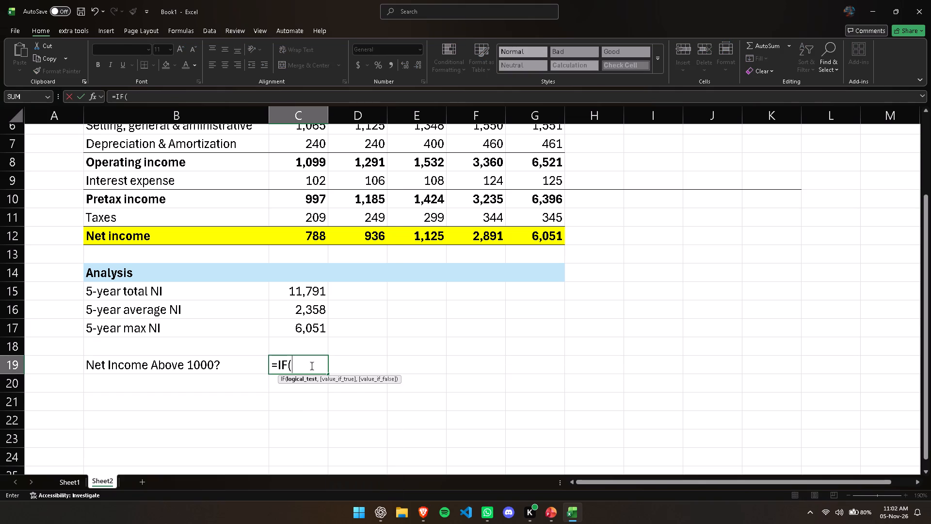
left_click(311, 237)
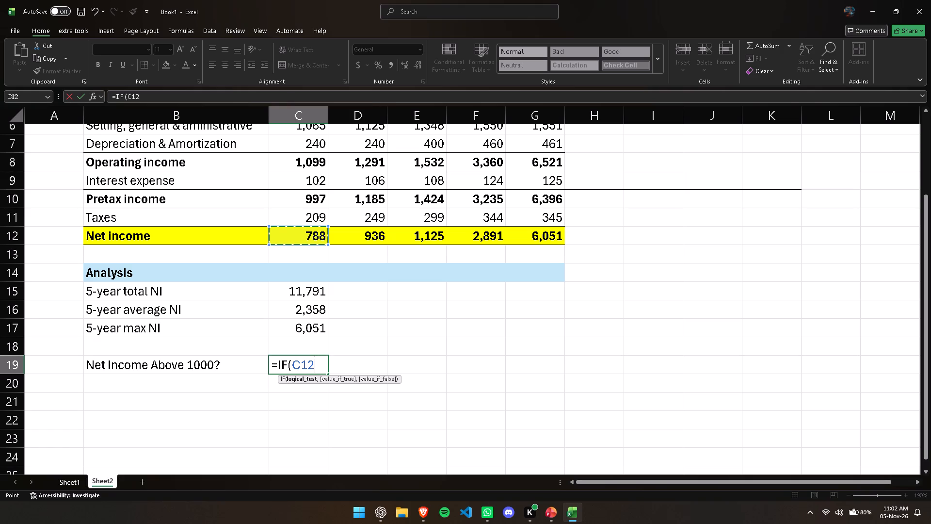
key("space")
type(">")
key("space")
type("1000,")
key("space")
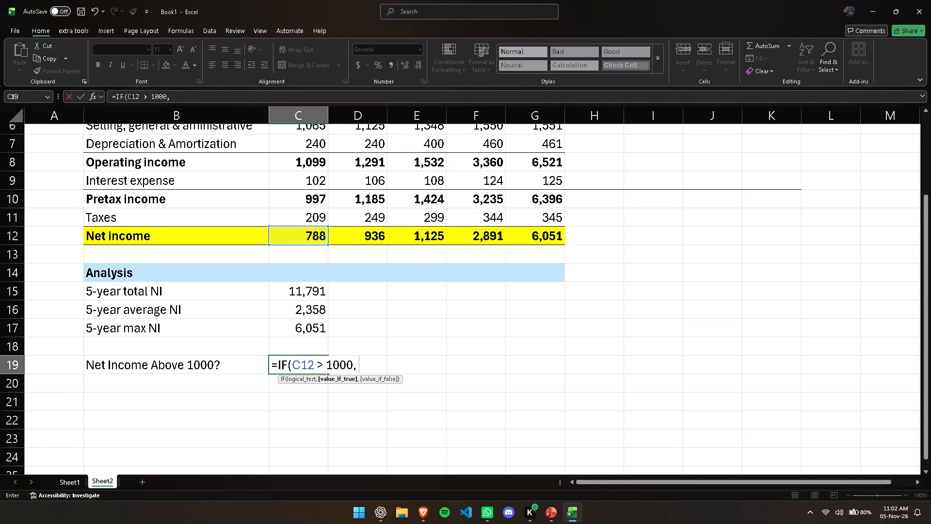
type("\"Yes\"")
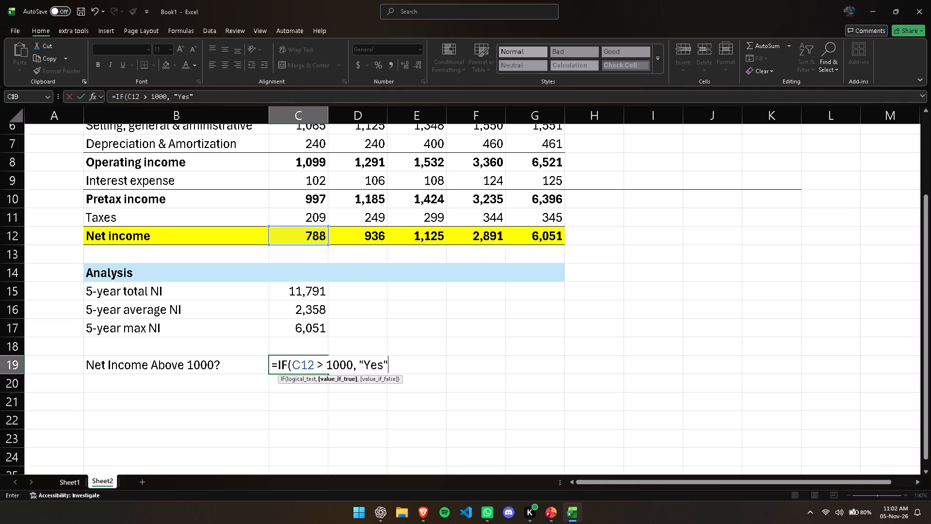
key("comma")
type("\"\"")
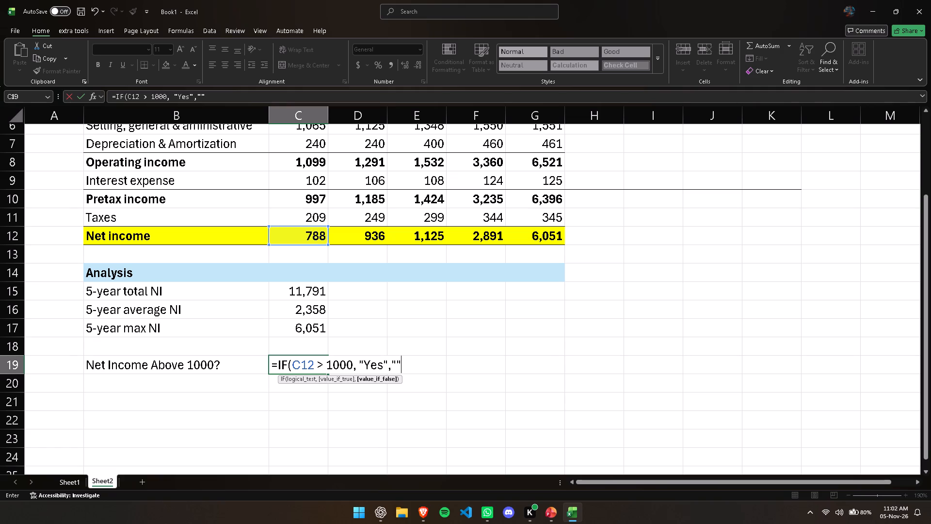
key("BackSpace")
type("no")
key("BackSpace")
key("BackSpace")
type("No\"")
key("comma")
key("BackSpace")
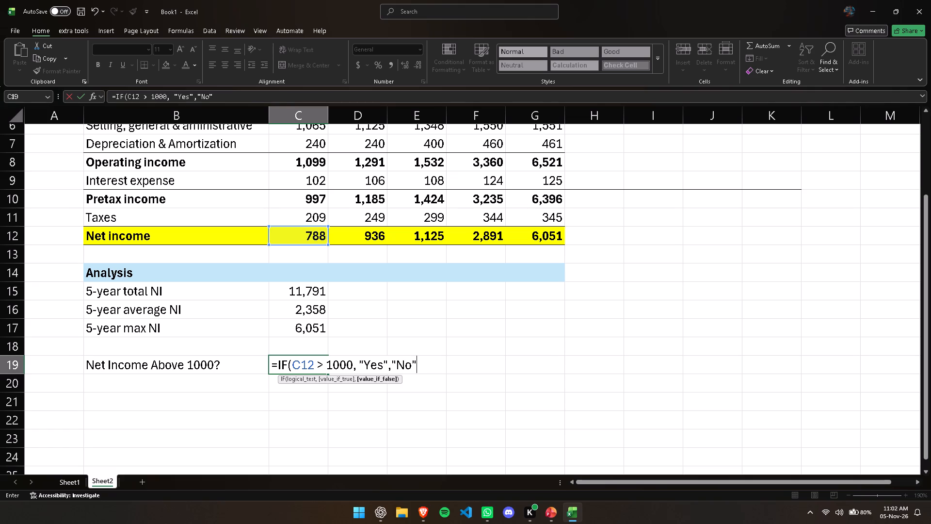
key("shift+parenright")
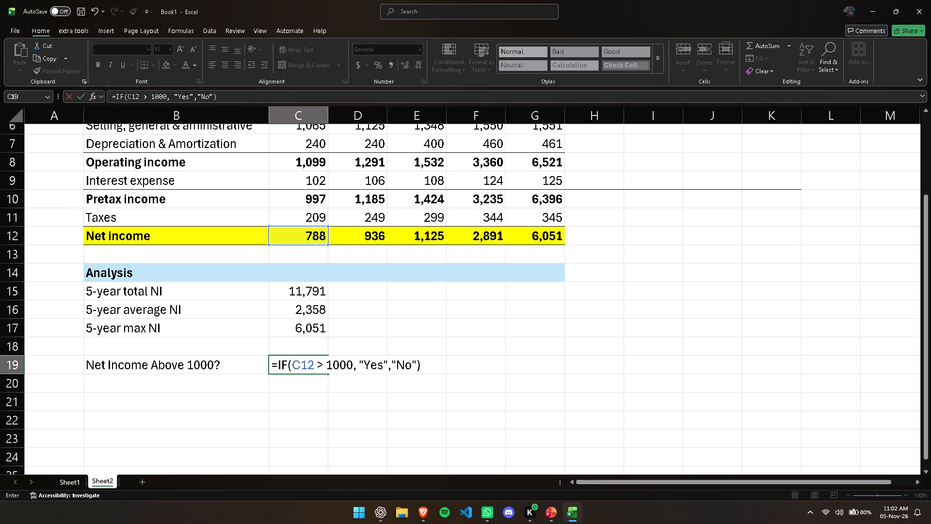
key("Return")
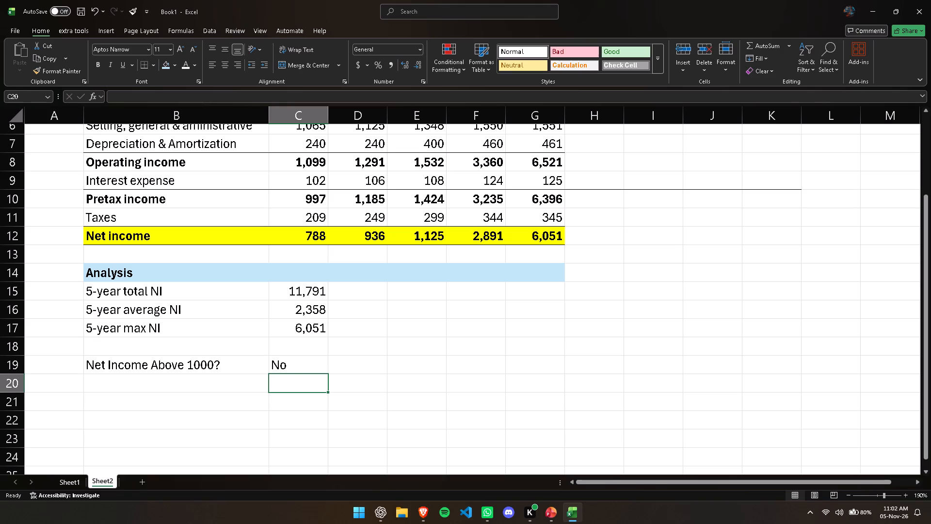
Fill the IF formula from C19 across to G19 so every year's net income is checked.
left_click(295, 364)
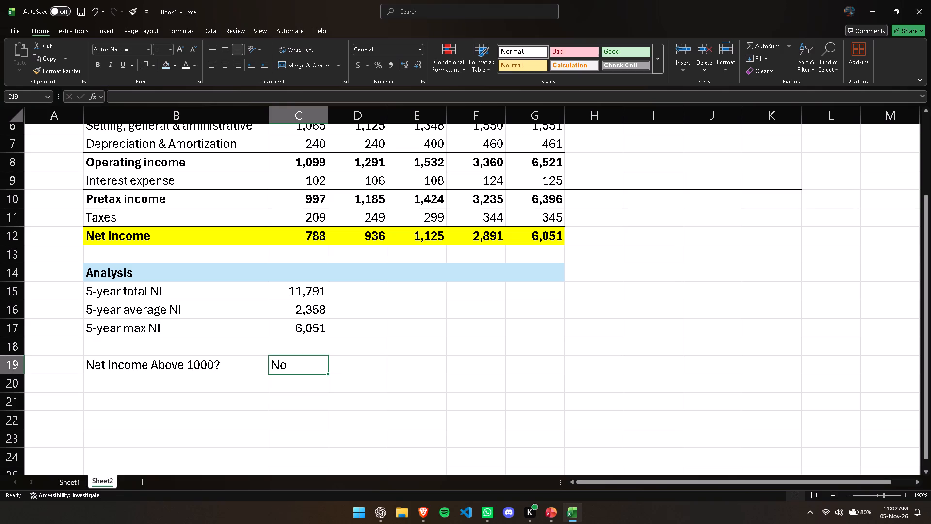
key("ctrl+shift+Right")
key("ctrl+shift+Left")
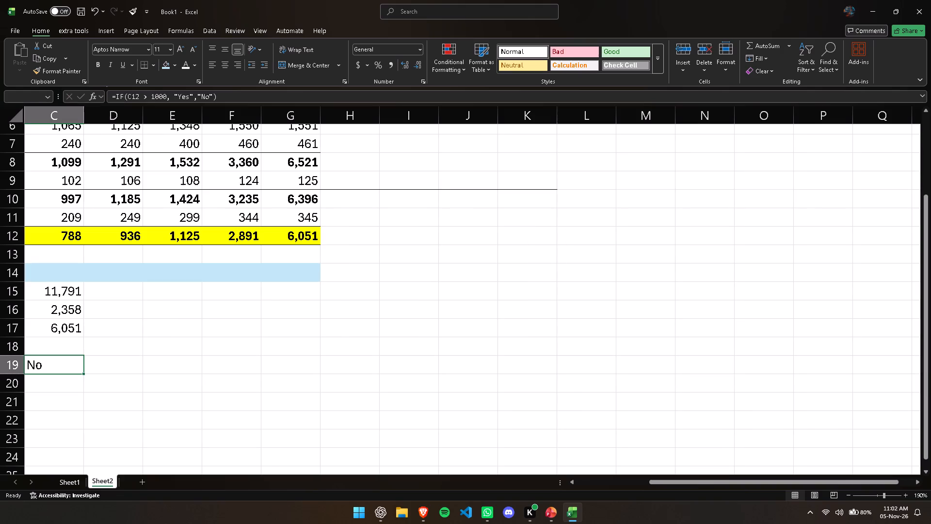
key("shift+Right")
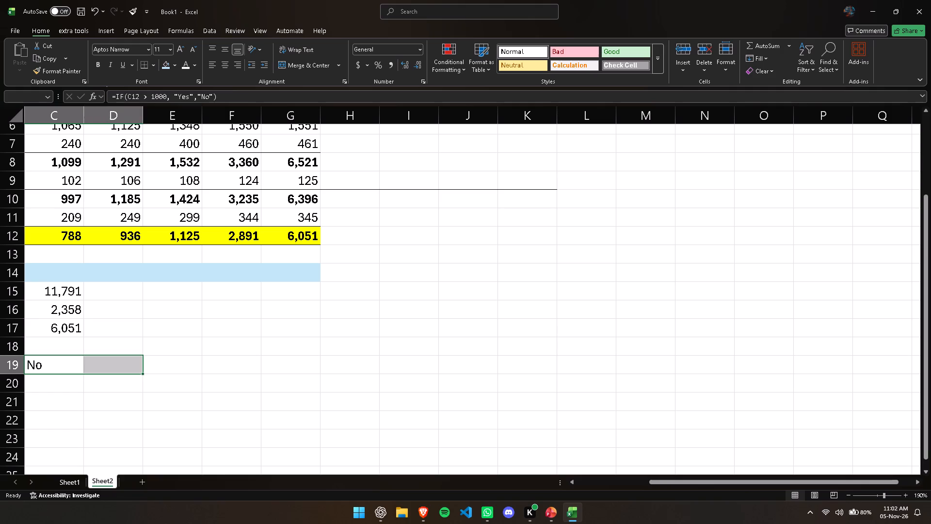
key("shift+Right")
key("shift+Right")
key("shift+Right")
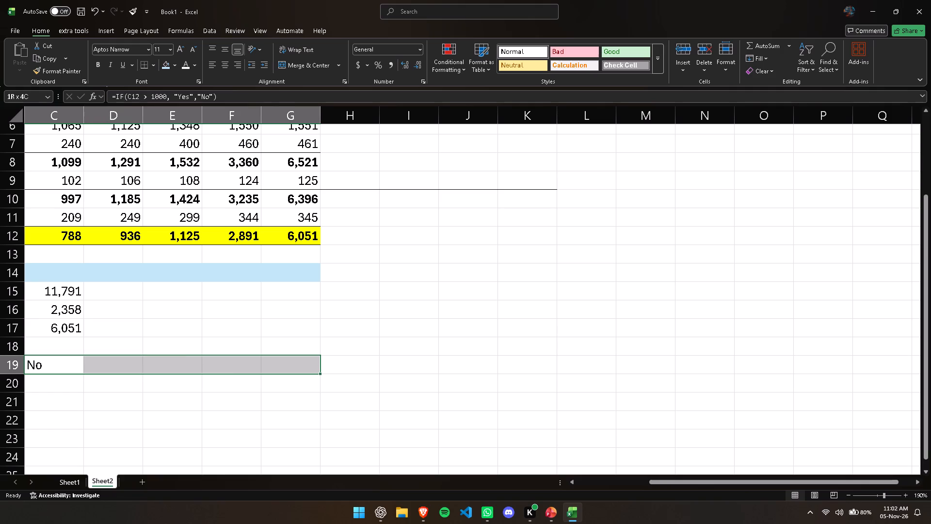
key("ctrl+r")
left_click(332, 353)
scroll(332, 353, "right", 3)
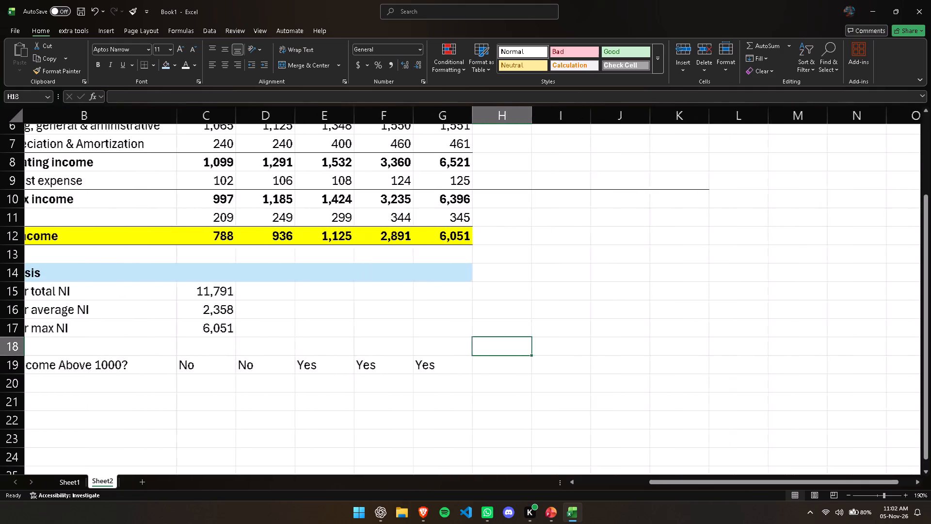
scroll(332, 353, "right", 3)
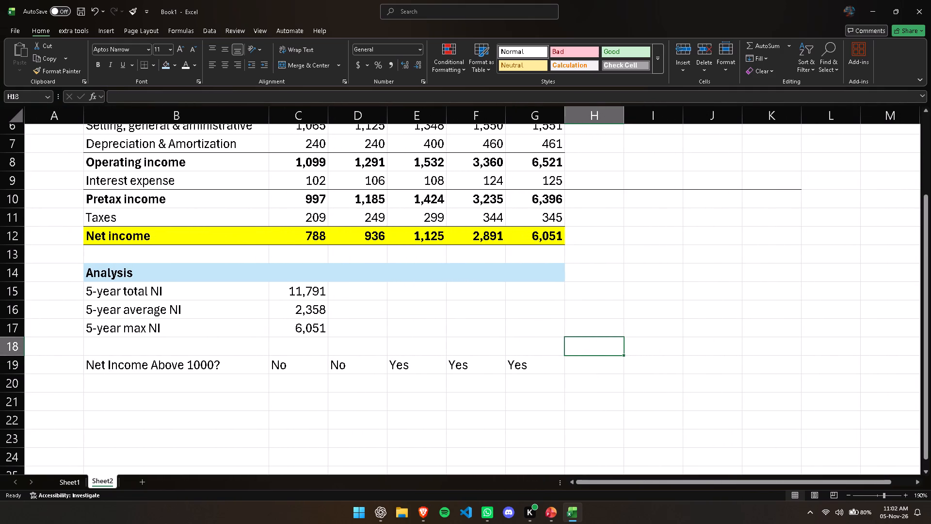
Add an Equal To conditional formatting rule to C19:G19, highlighting "No" with Light Red Fill with Dark Red Text.
scroll(378, 380, "down", 1)
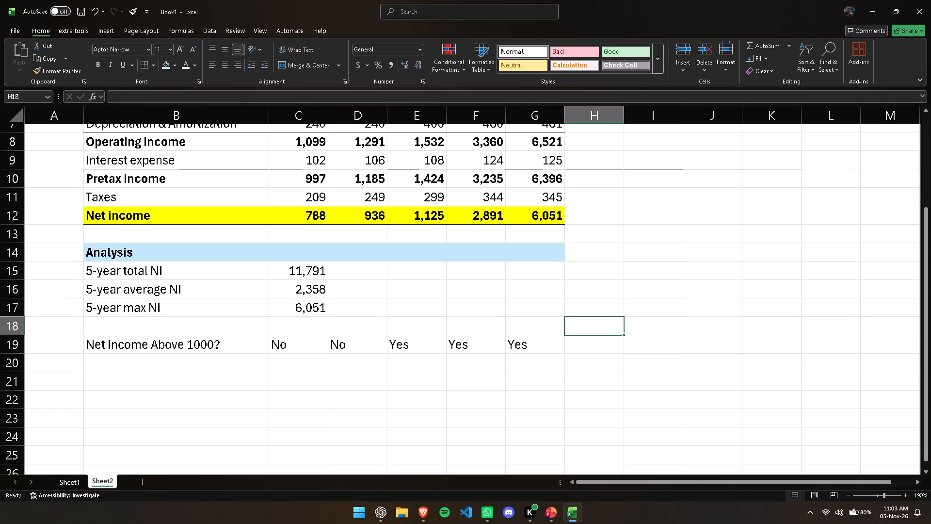
left_click_drag(299, 349, 462, 354)
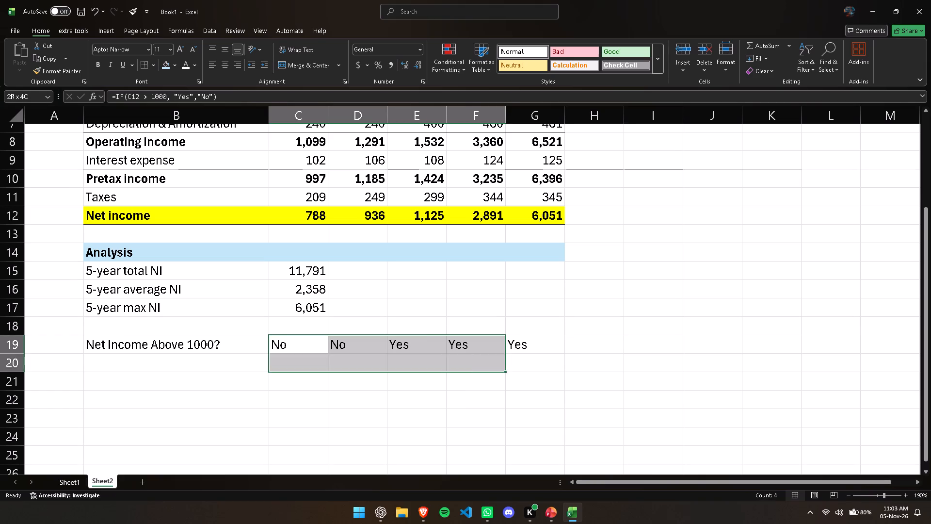
left_click_drag(462, 354, 521, 346)
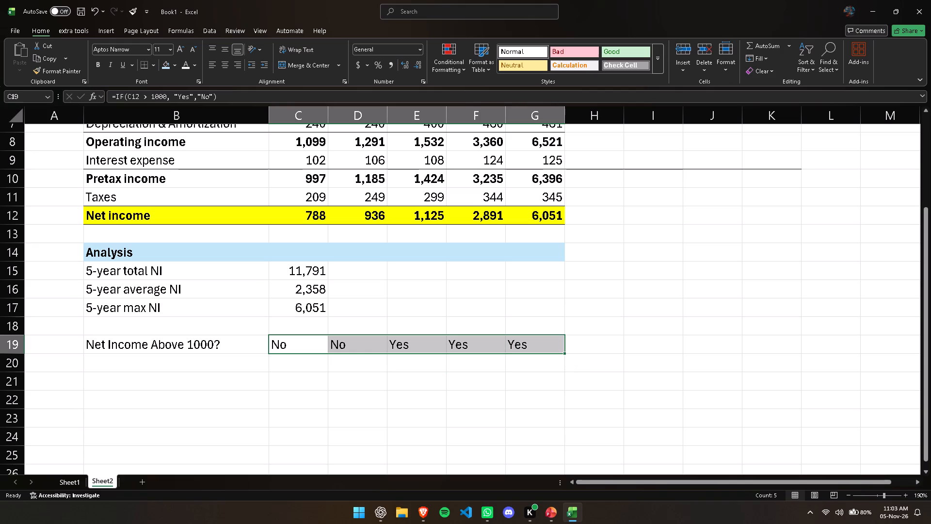
left_click(460, 67)
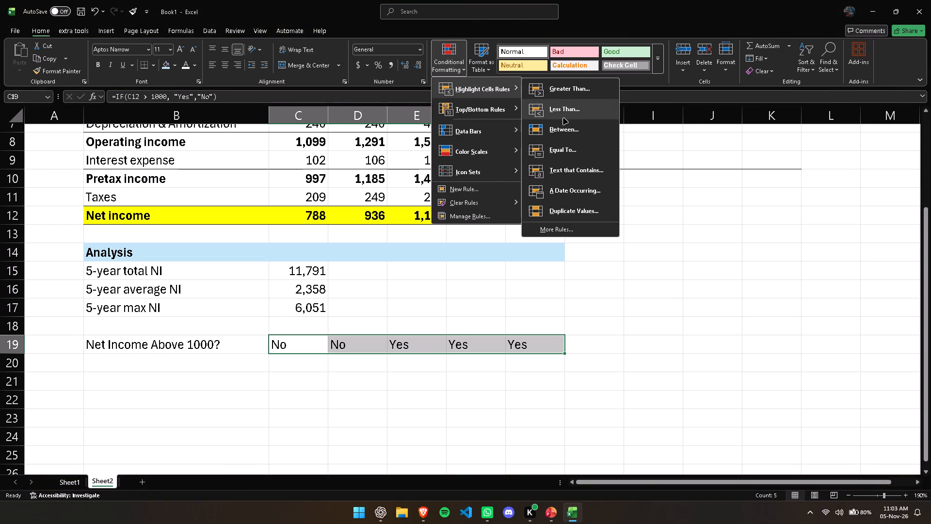
left_click(562, 155)
type("No")
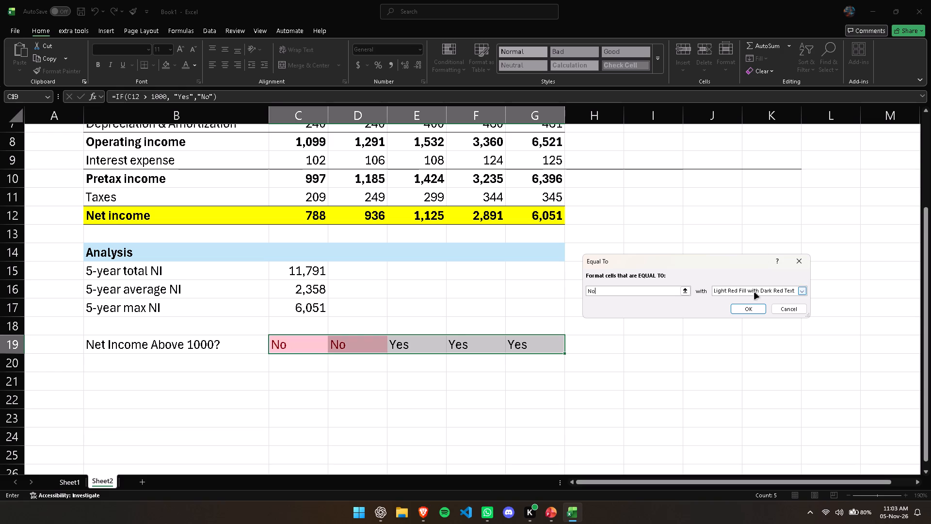
left_click(751, 306)
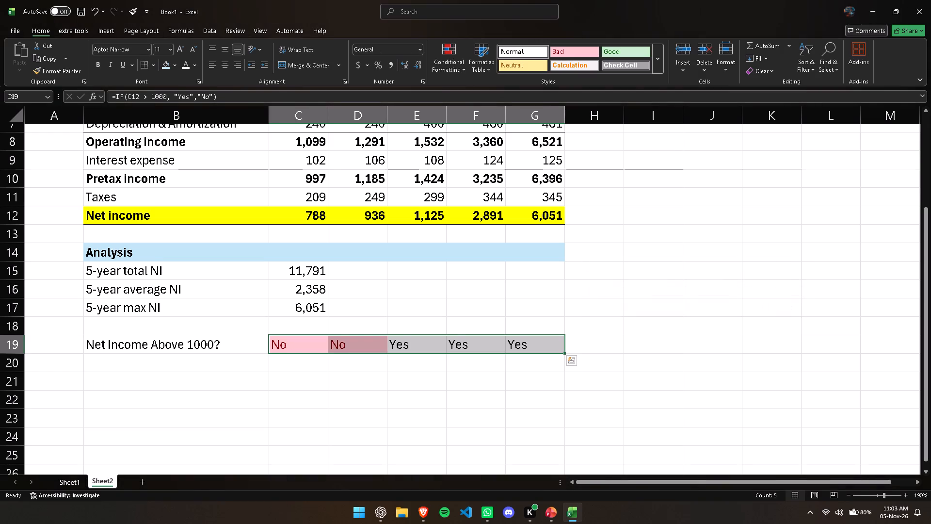
scroll(632, 290, "down", 1)
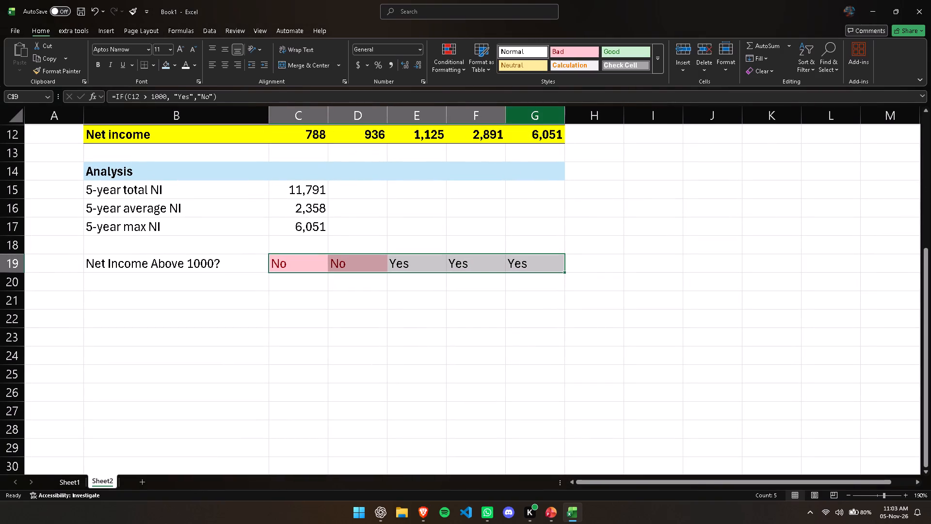
Add an Equal To conditional formatting rule to C19:G19, highlighting "Yes" with Green Fill with Dark Green Text.
left_click(454, 63)
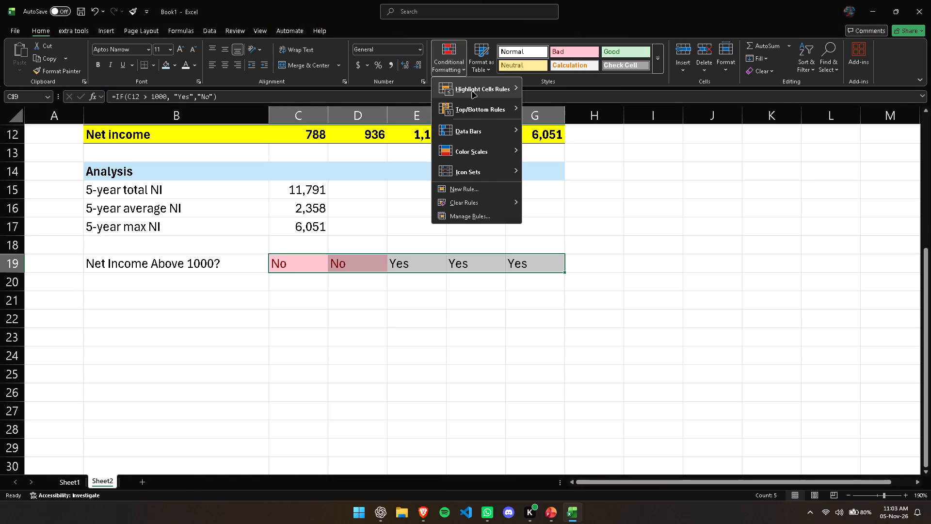
left_click(553, 143)
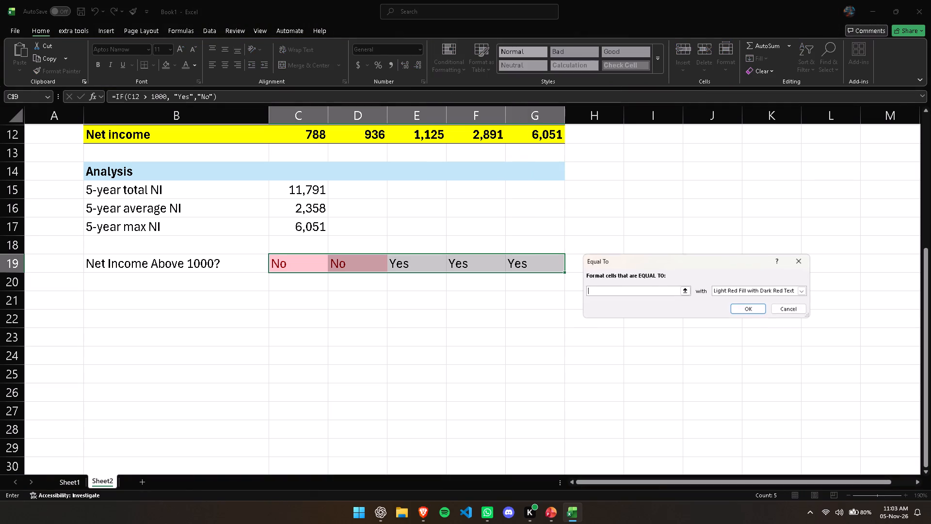
type("Yes")
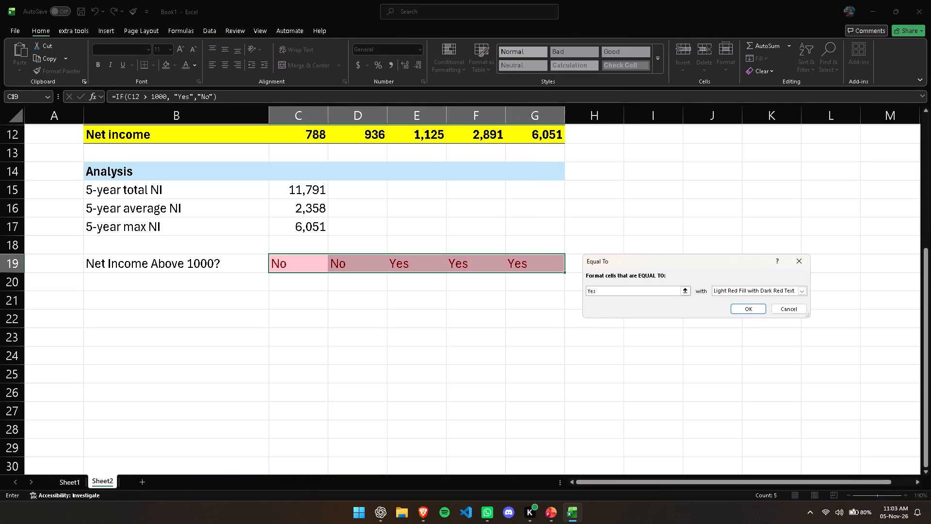
left_click(738, 290)
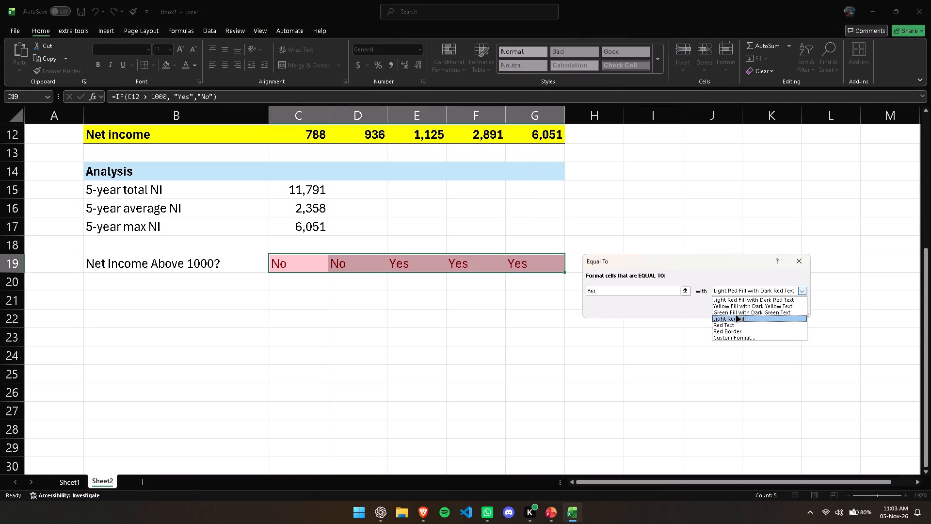
left_click(736, 314)
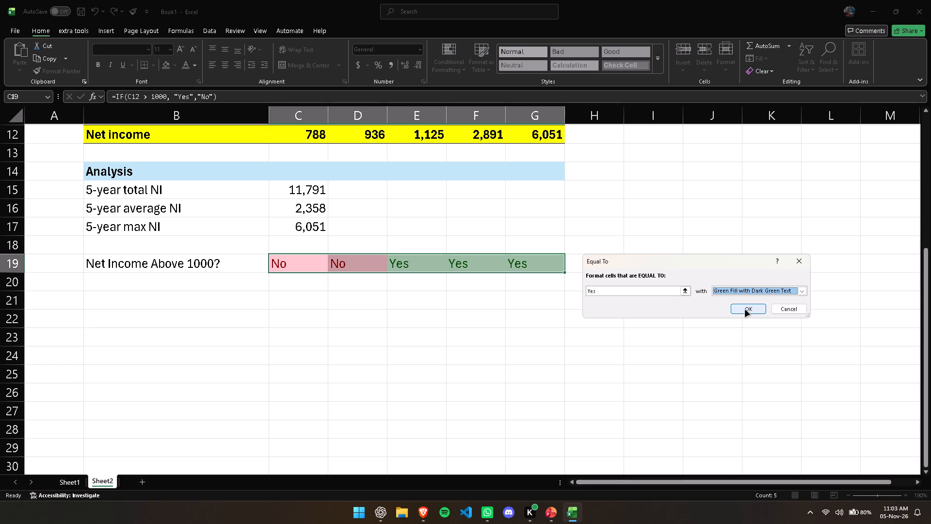
left_click(762, 294)
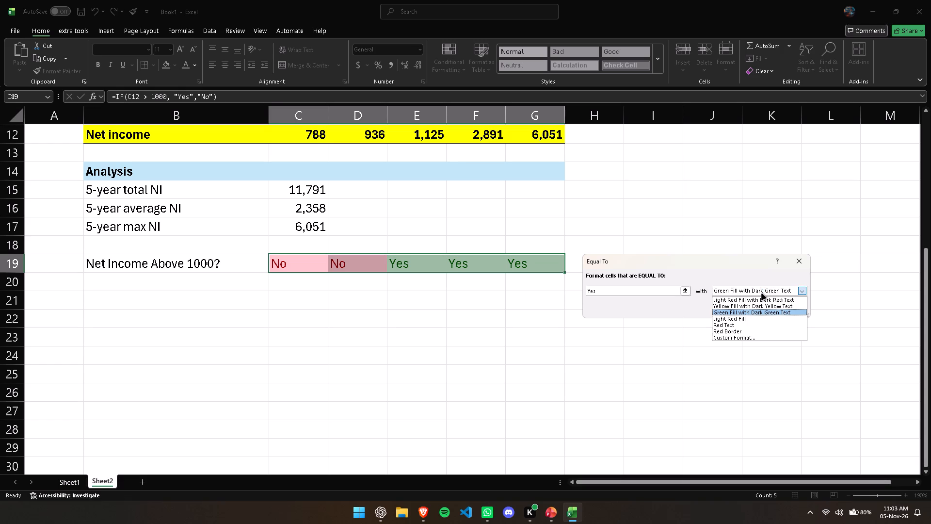
left_click(762, 304)
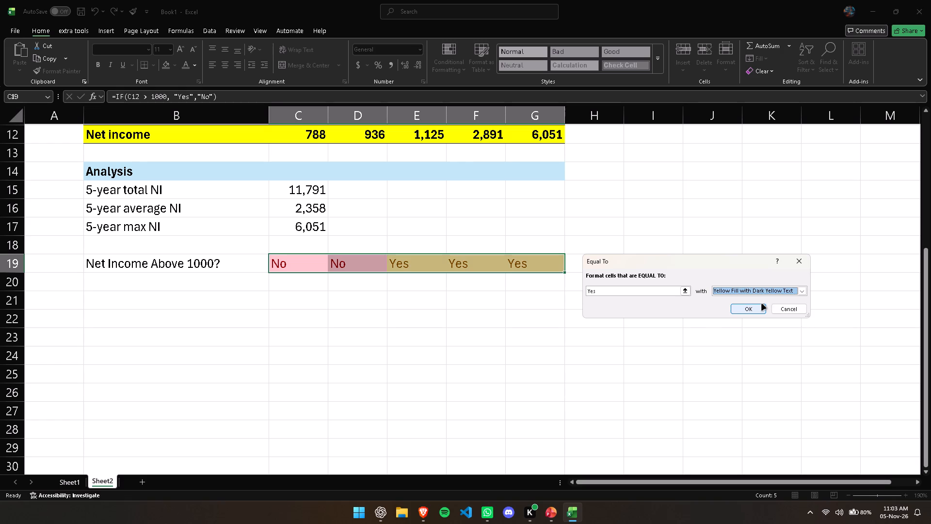
left_click(762, 290)
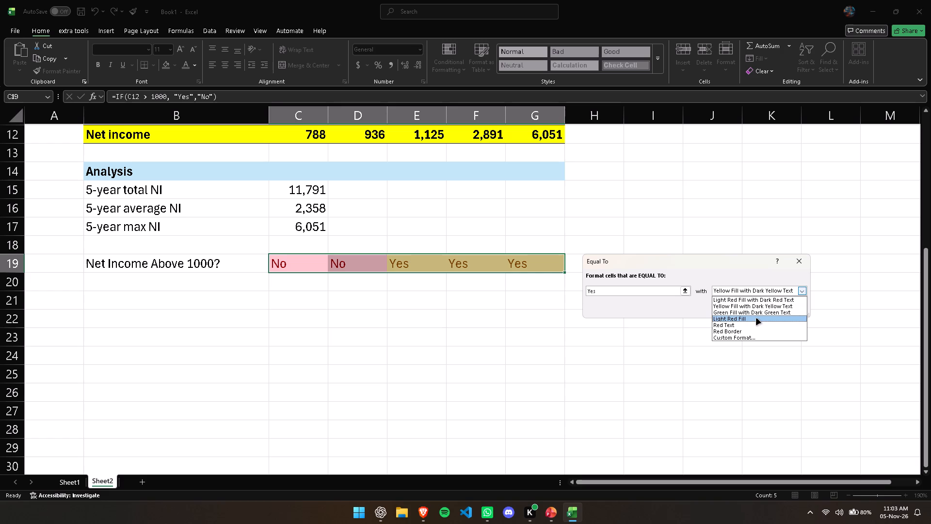
scroll(760, 316, "down", 1)
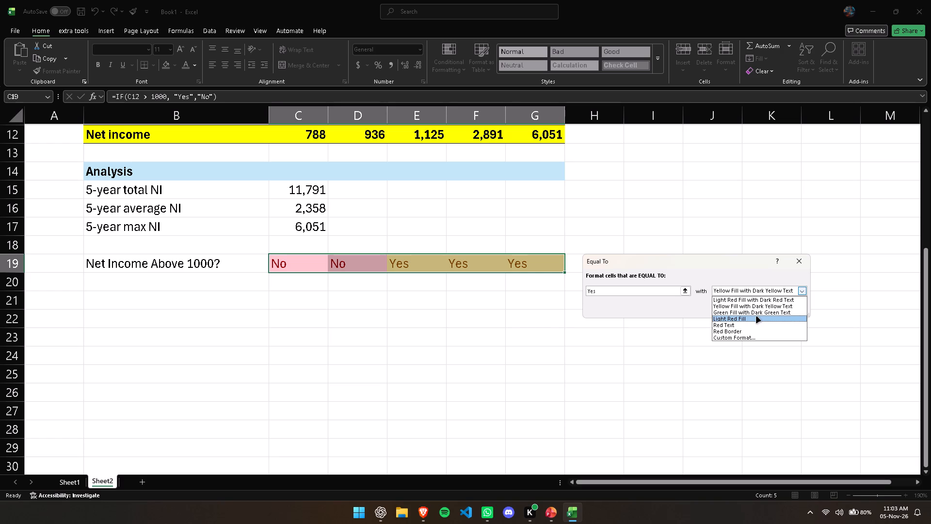
left_click(758, 312)
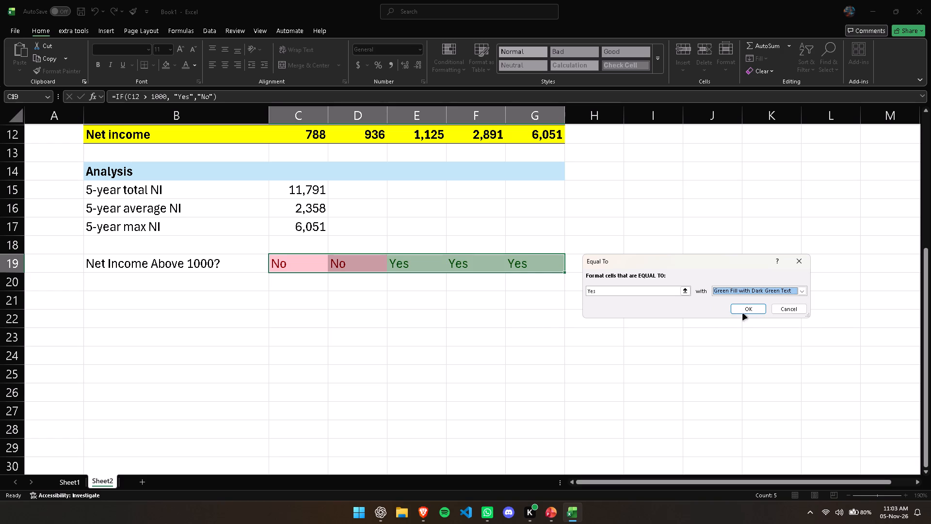
left_click(744, 312)
left_click(667, 265)
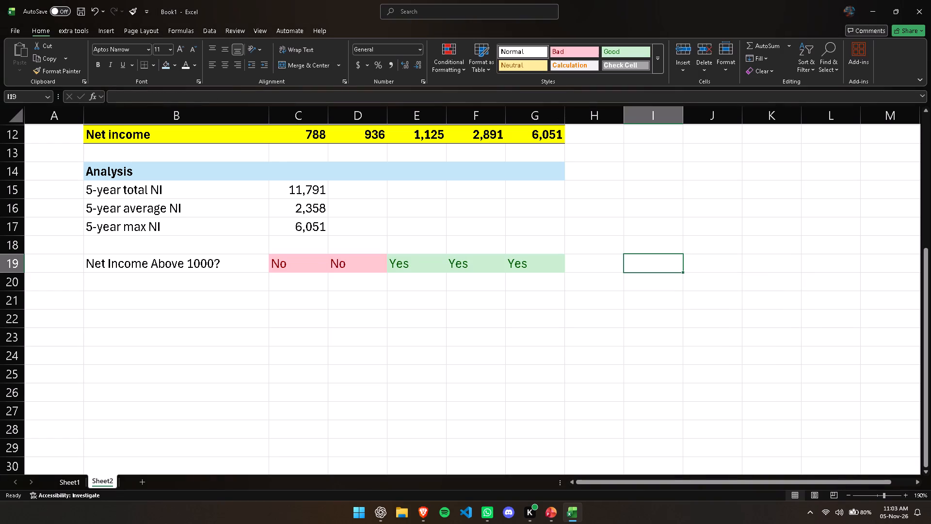
Enter the label "Net Income for 2024" in cell B21.
left_click(190, 305)
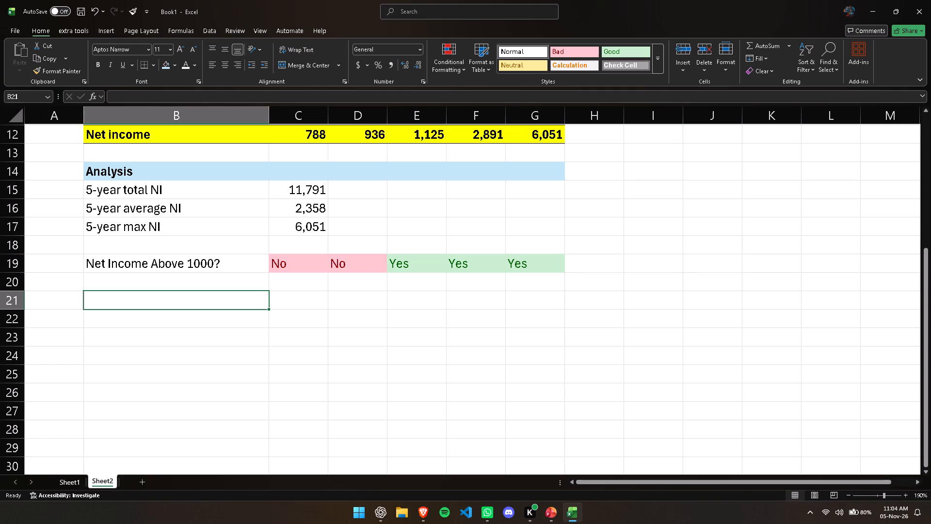
left_click(190, 305)
type("Net Income for 2-2")
key("BackSpace")
key("BackSpace")
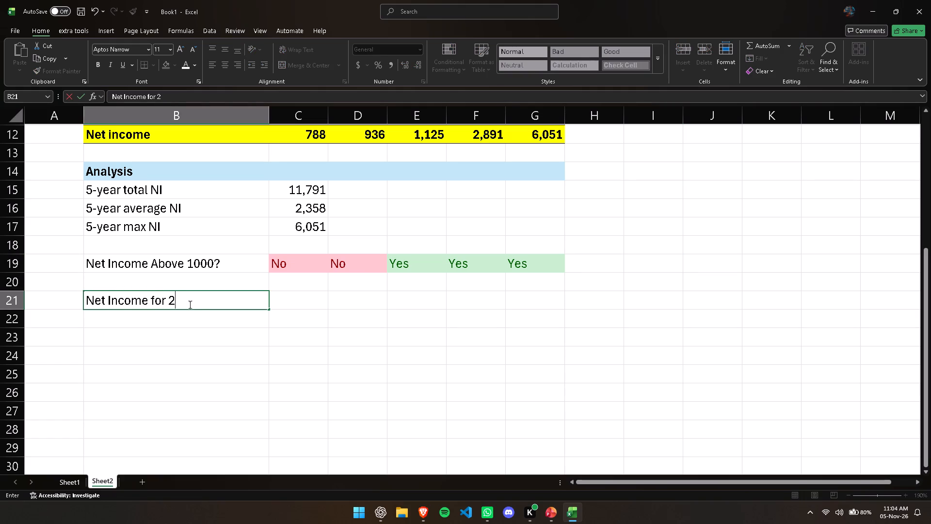
type("03")
key("BackSpace")
type("24")
key("Tab")
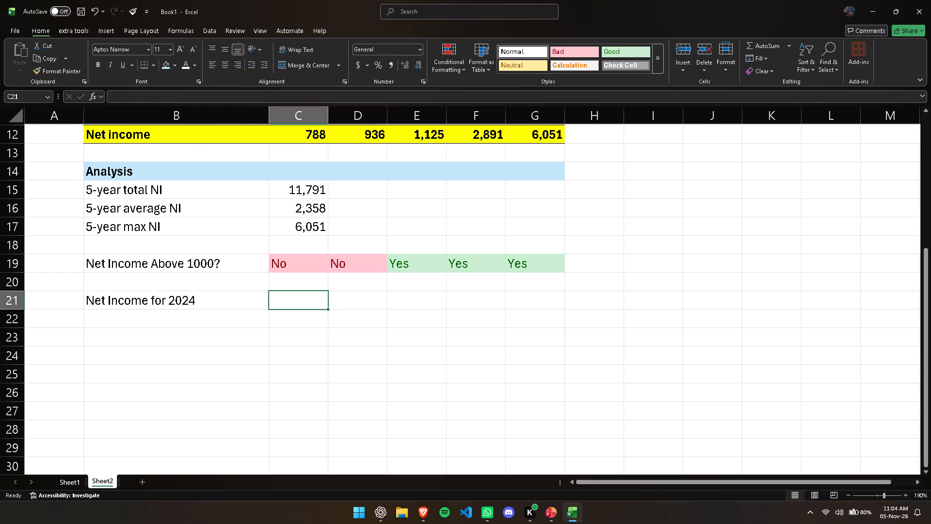
Enter the formula =XLOOKUP(2024,C2:G2,C12:G12) in cell C21 to look up the 2024 net income.
key("equal")
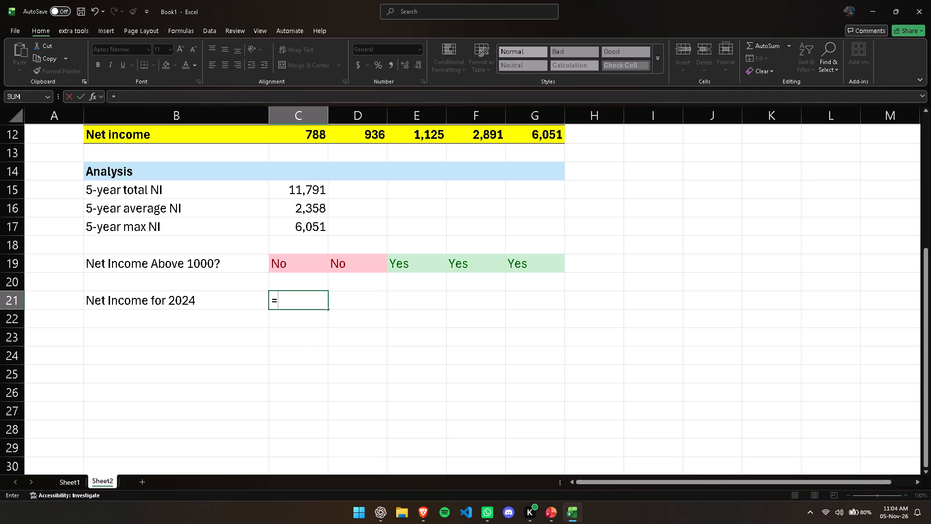
key("shift+x")
type("lo")
key("Tab")
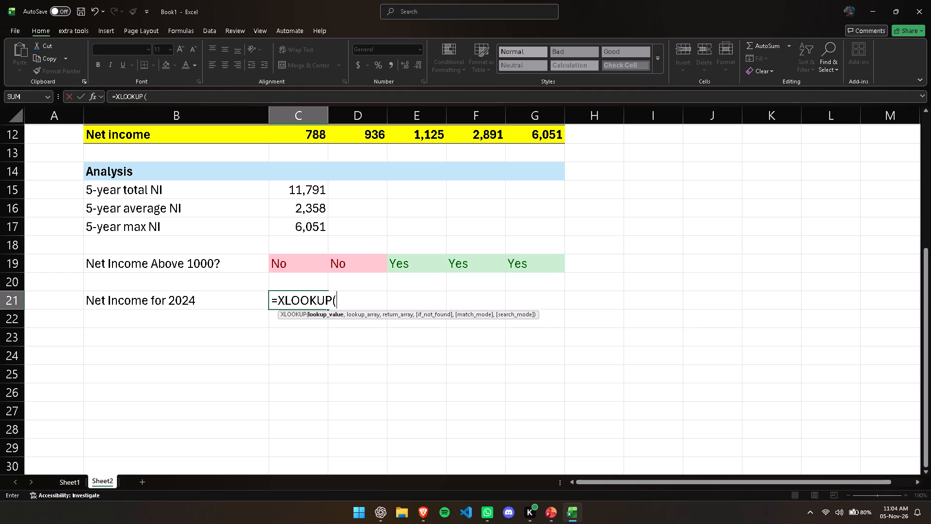
type("202")
type("4,")
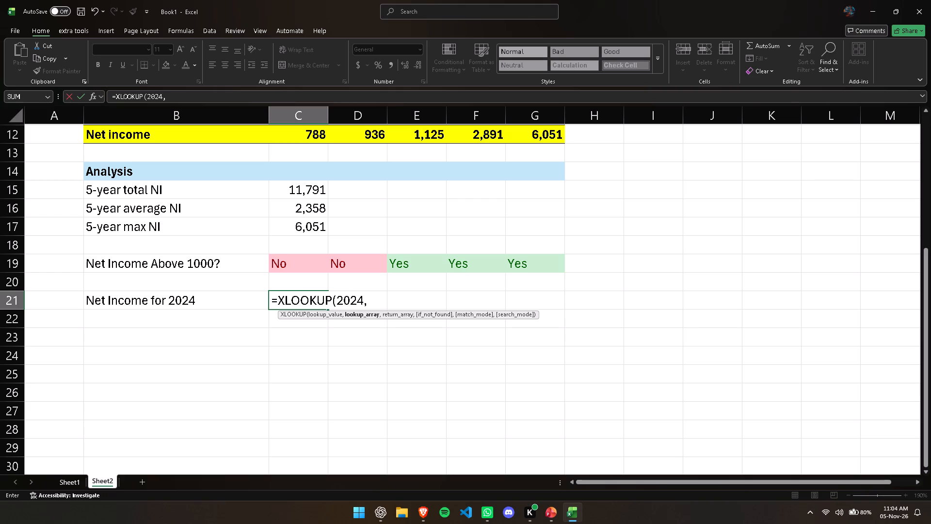
scroll(267, 147, "up", 3)
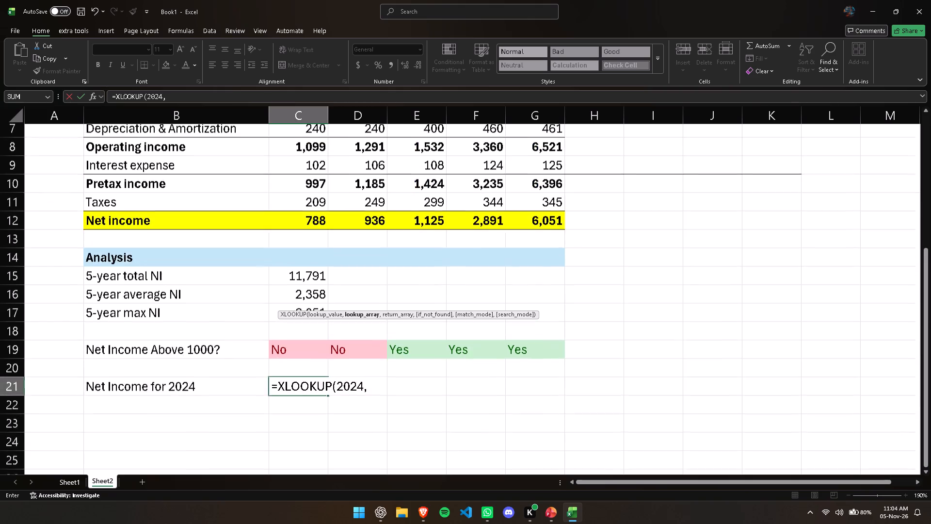
scroll(267, 147, "up", 3)
scroll(300, 101, "down", 1)
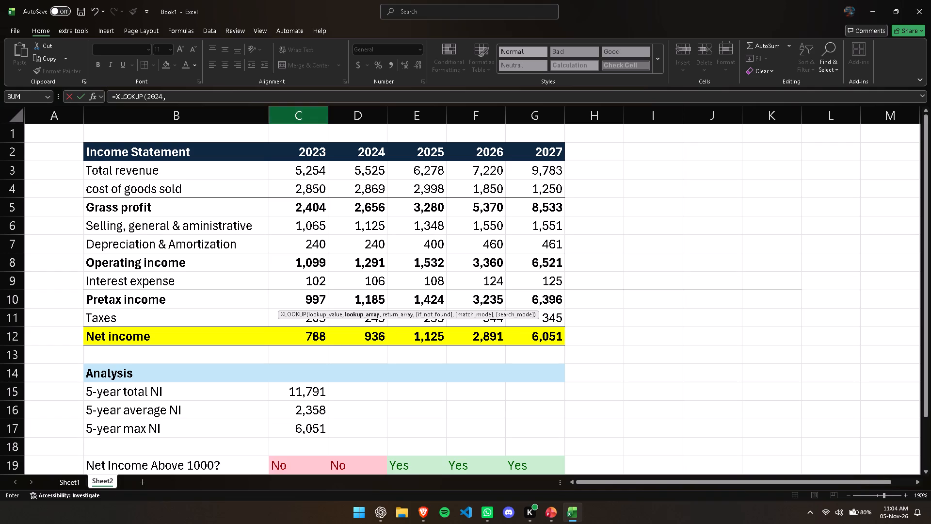
left_click_drag(298, 153, 441, 162)
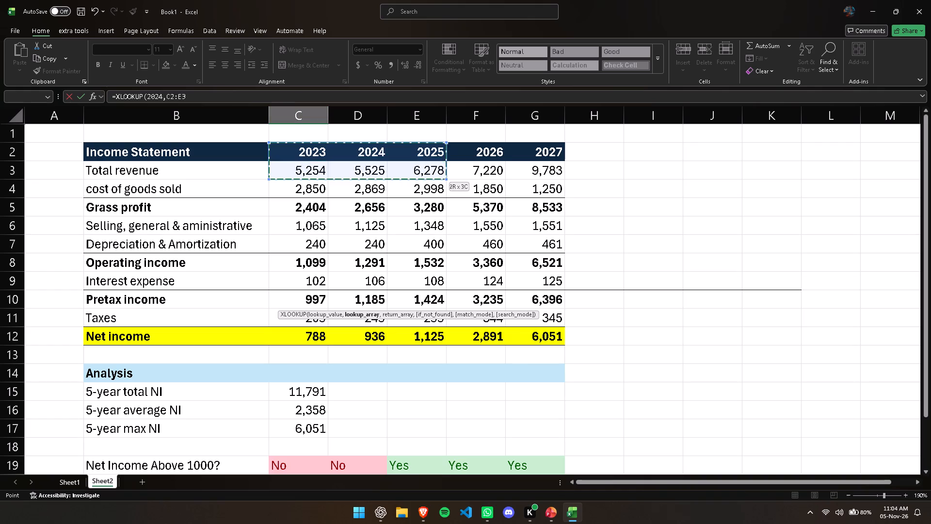
left_click_drag(441, 162, 523, 156)
scroll(461, 252, "down", 1)
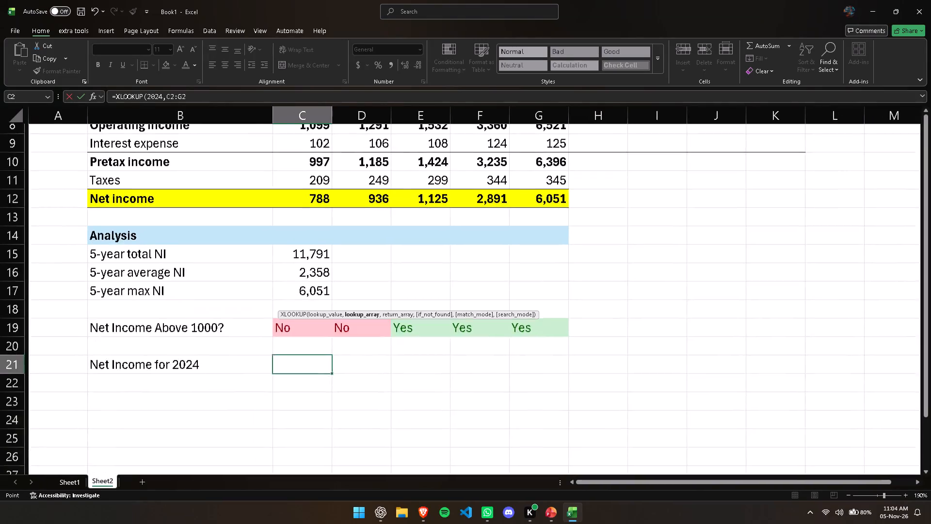
scroll(461, 252, "down", 1)
left_click(303, 231)
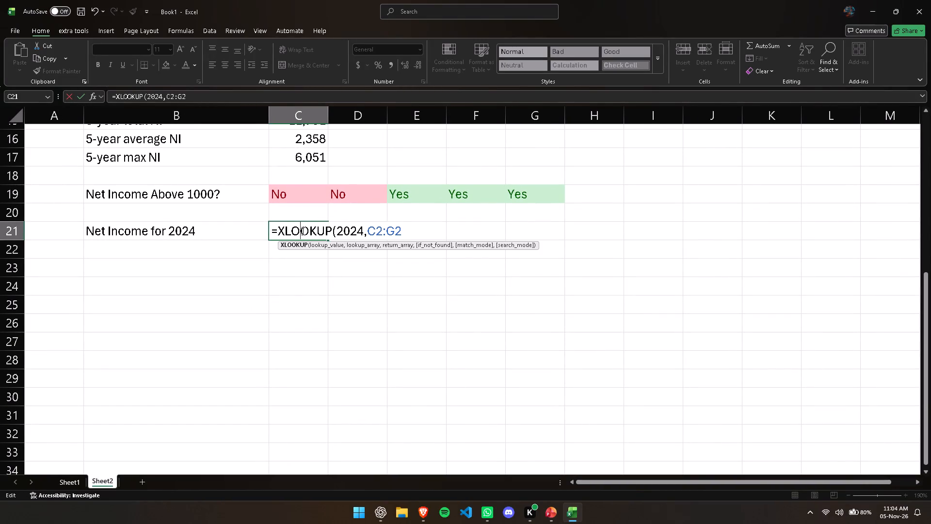
left_click(410, 230)
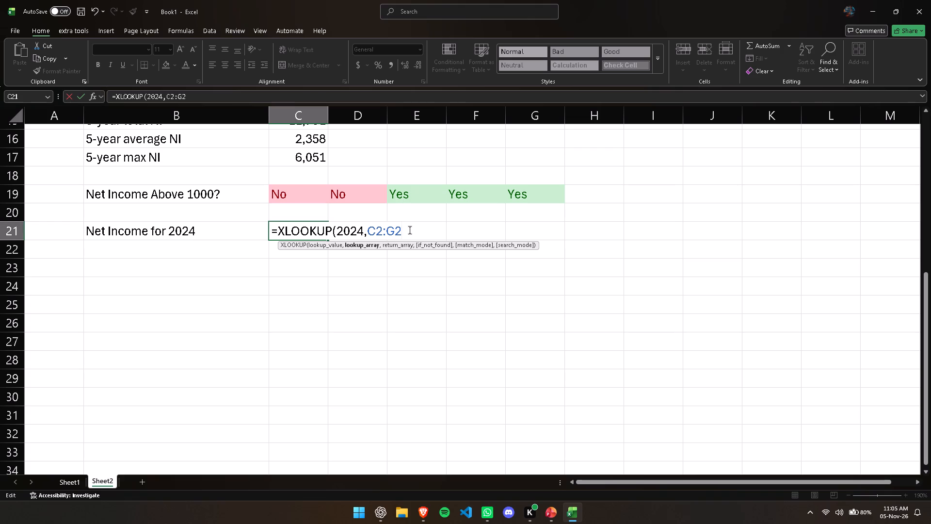
key("comma")
scroll(401, 215, "up", 1)
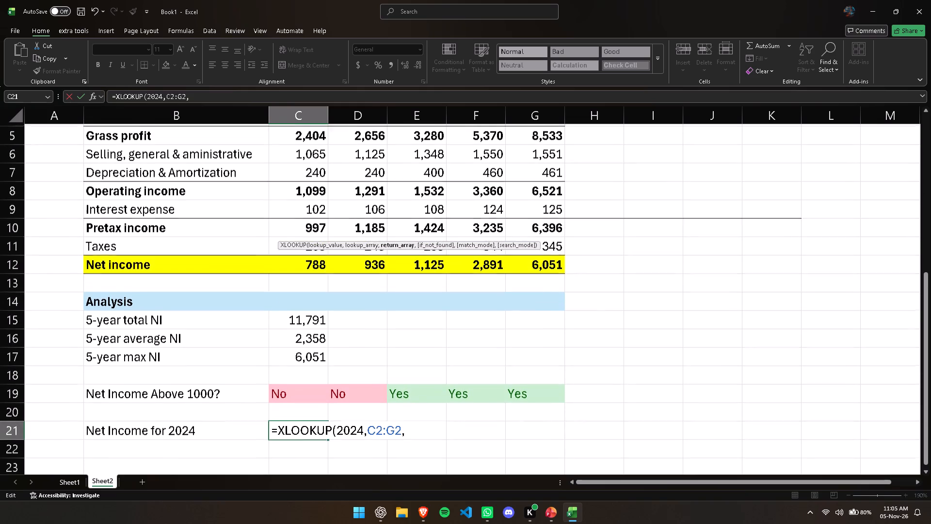
scroll(401, 215, "up", 1)
left_click_drag(304, 262, 538, 267)
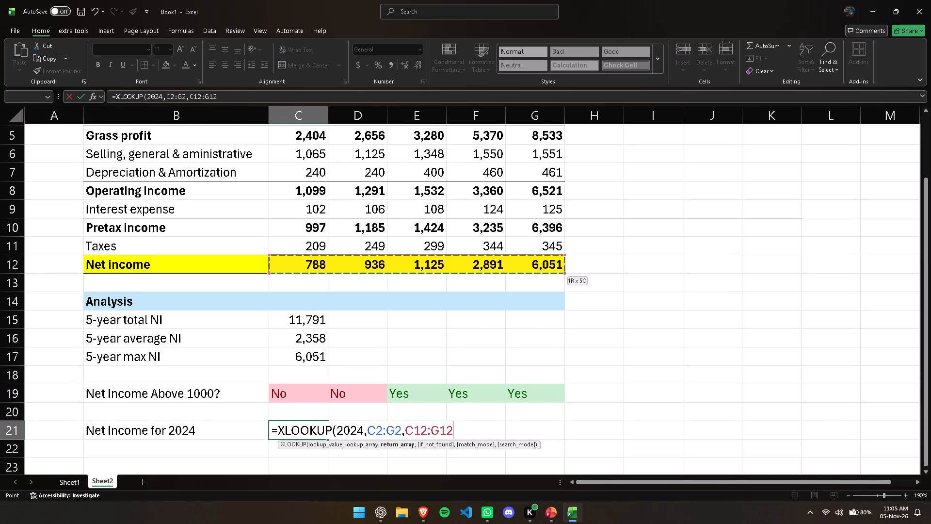
left_click_drag(538, 267, 539, 266)
scroll(490, 318, "down", 1)
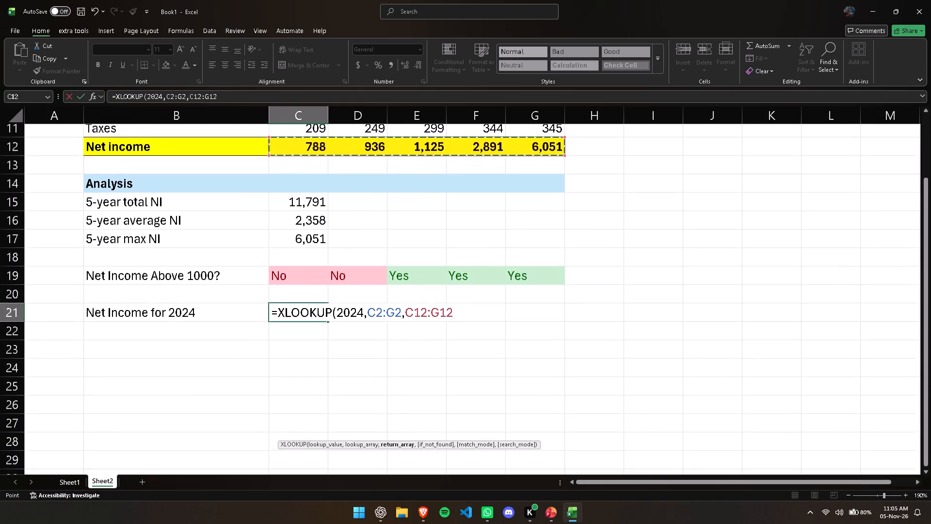
key("shift+parenright")
key("Return")
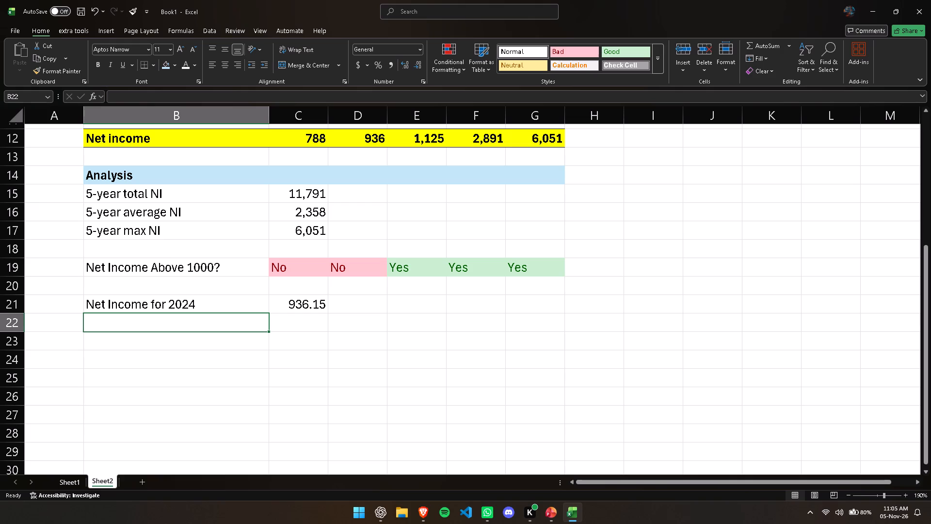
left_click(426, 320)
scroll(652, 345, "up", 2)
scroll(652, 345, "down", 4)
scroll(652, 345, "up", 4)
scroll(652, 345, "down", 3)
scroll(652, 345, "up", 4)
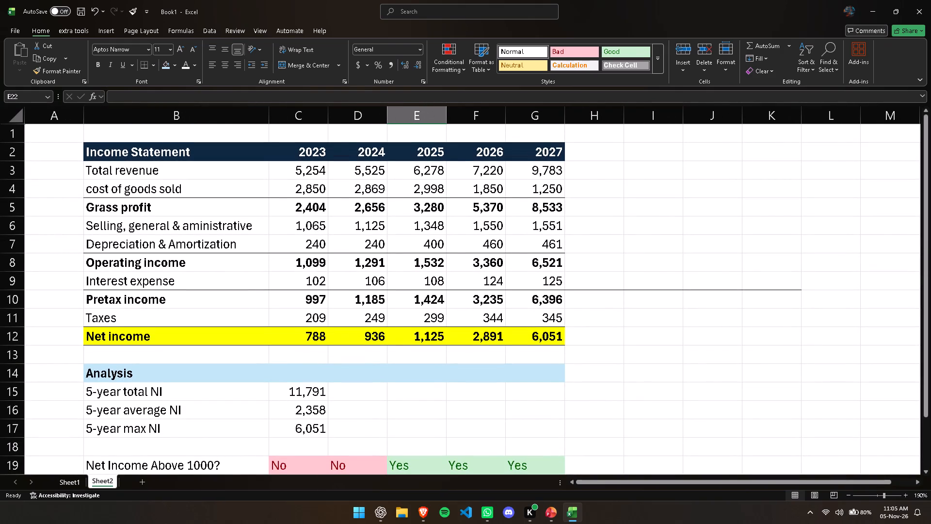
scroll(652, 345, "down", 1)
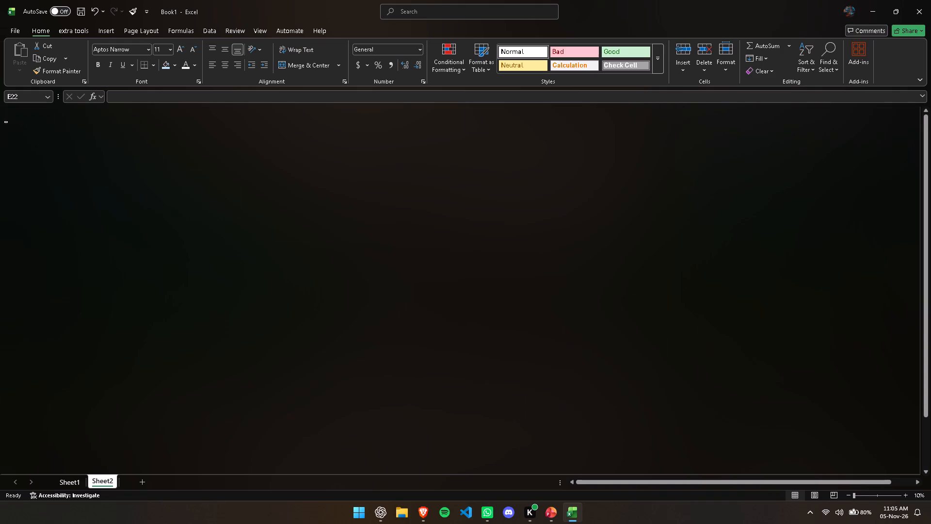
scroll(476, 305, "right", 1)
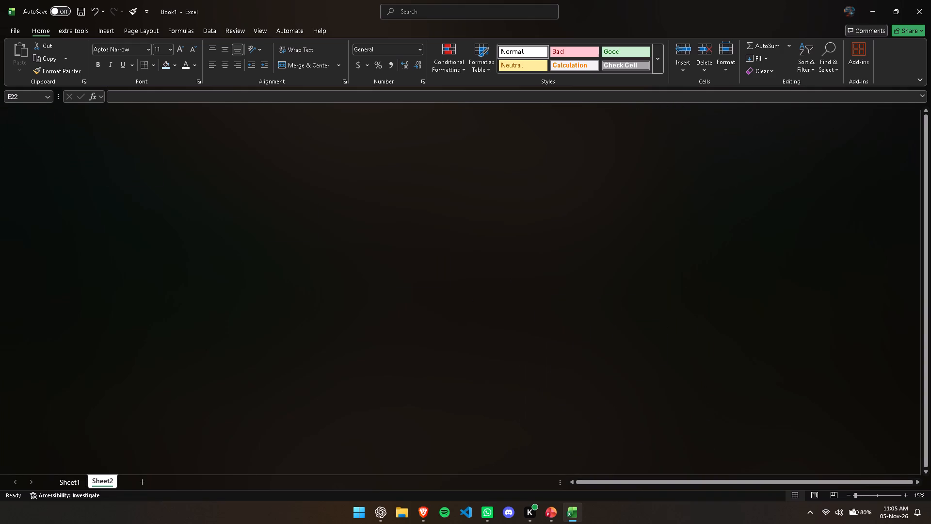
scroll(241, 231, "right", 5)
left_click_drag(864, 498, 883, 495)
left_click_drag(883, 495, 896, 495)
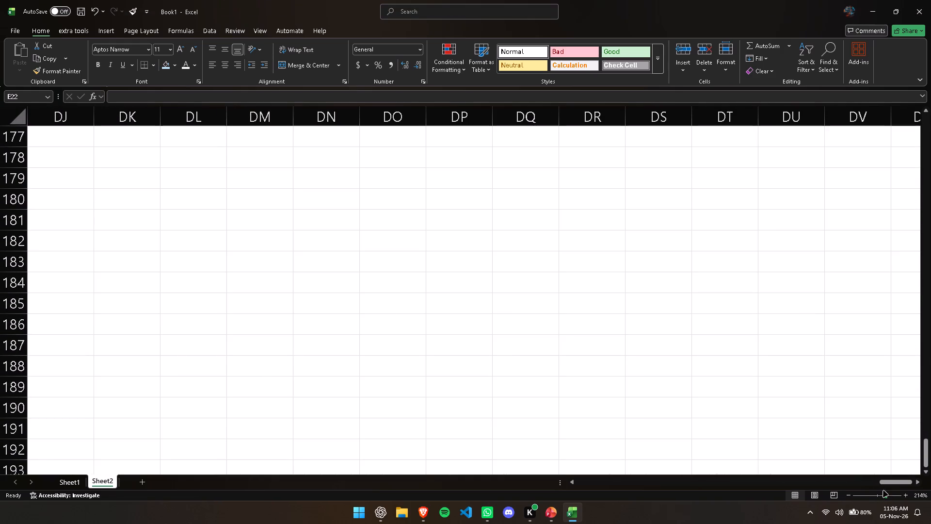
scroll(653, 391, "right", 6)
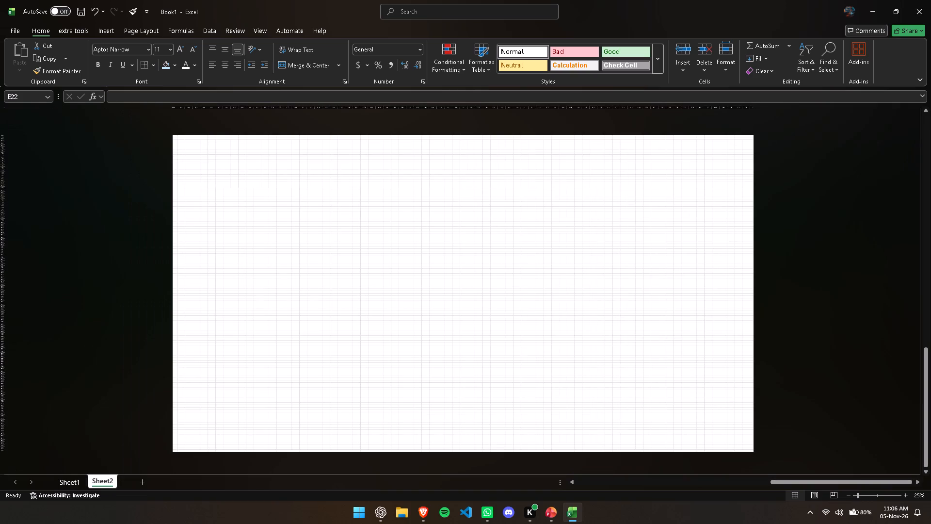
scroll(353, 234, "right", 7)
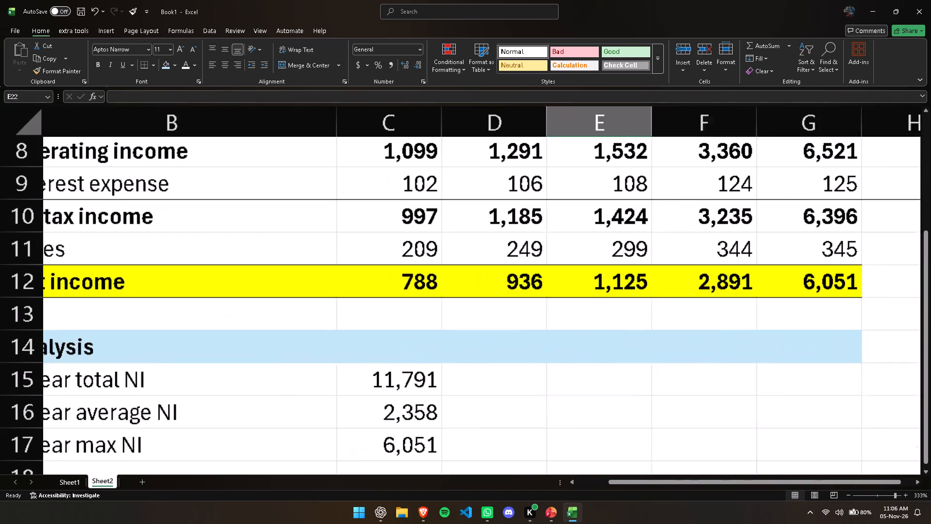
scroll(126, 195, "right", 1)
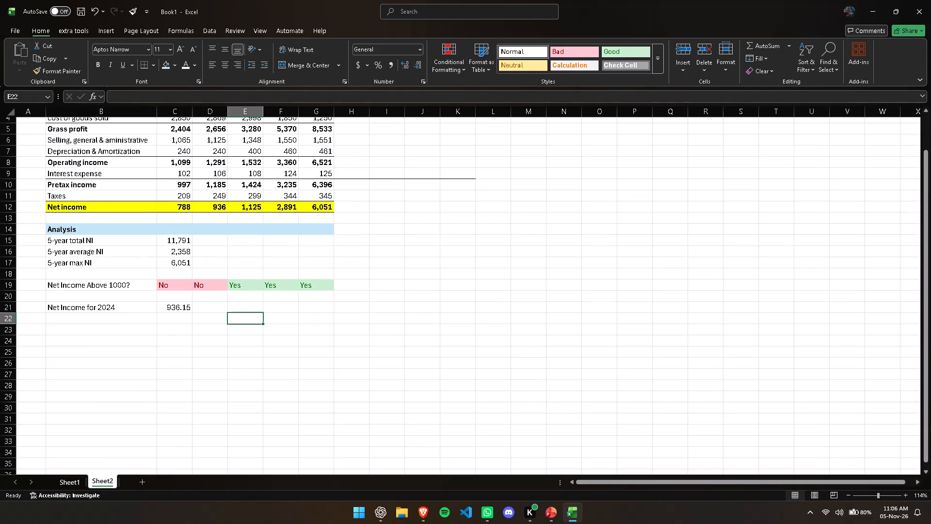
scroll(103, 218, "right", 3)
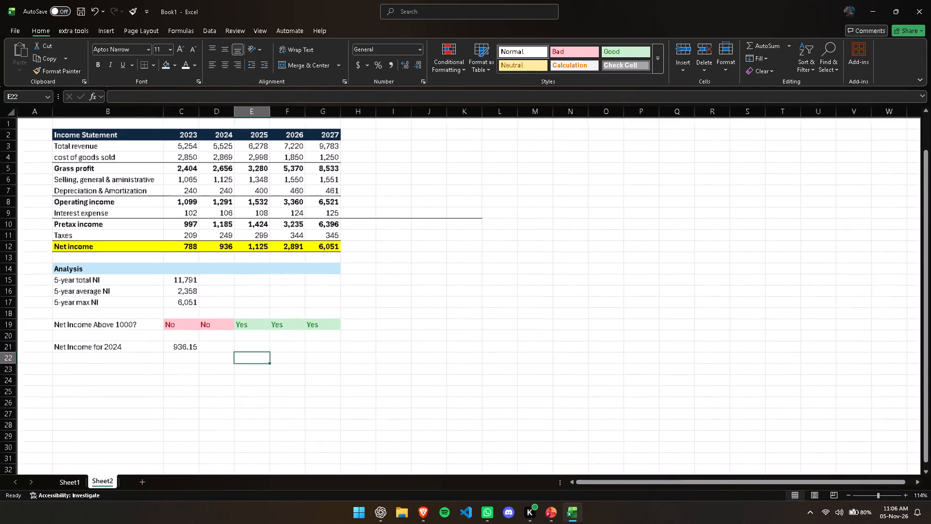
Save the workbook as Book1.xlsx in the OneDrive Documents folder.
key("ctrl+s")
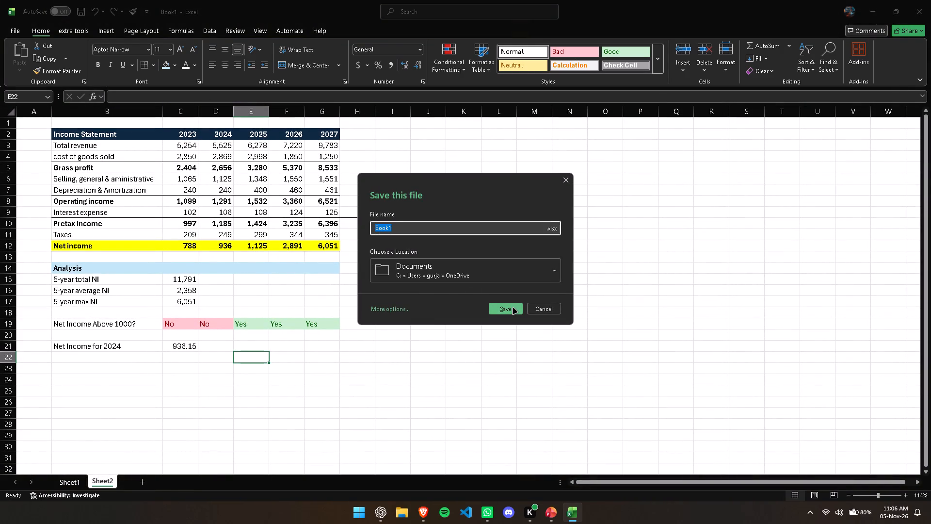
left_click(513, 308)
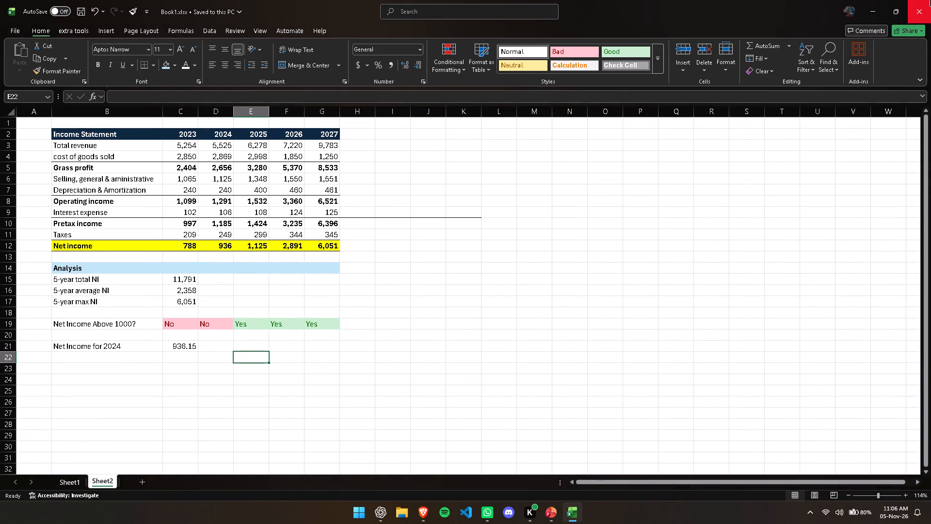